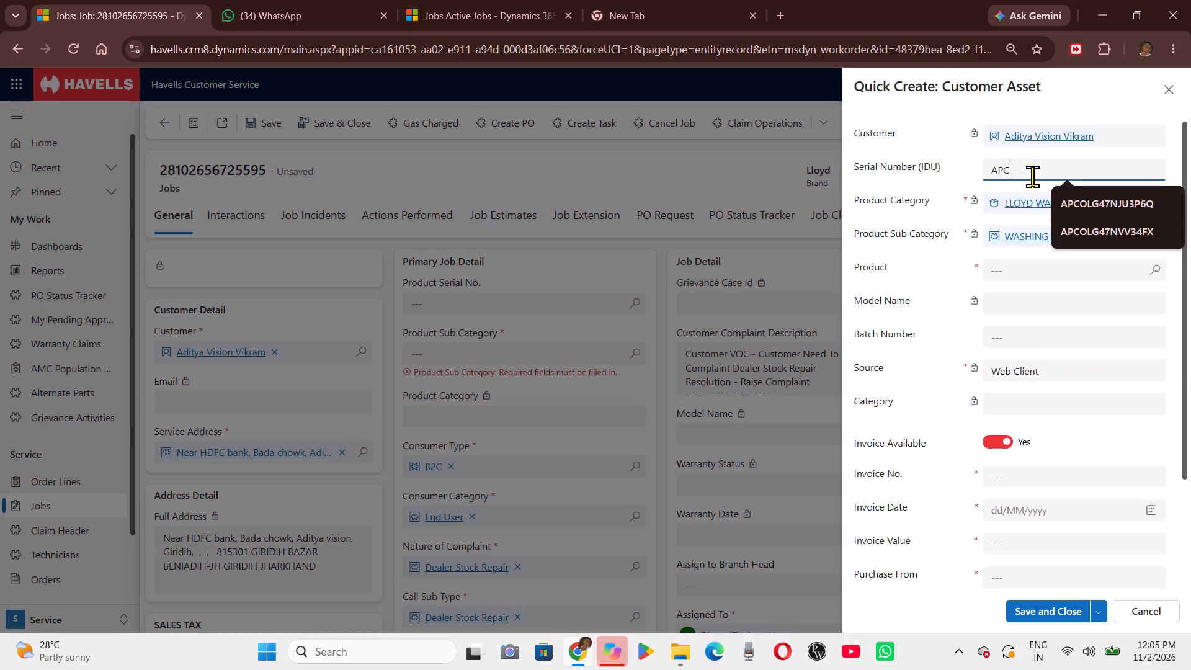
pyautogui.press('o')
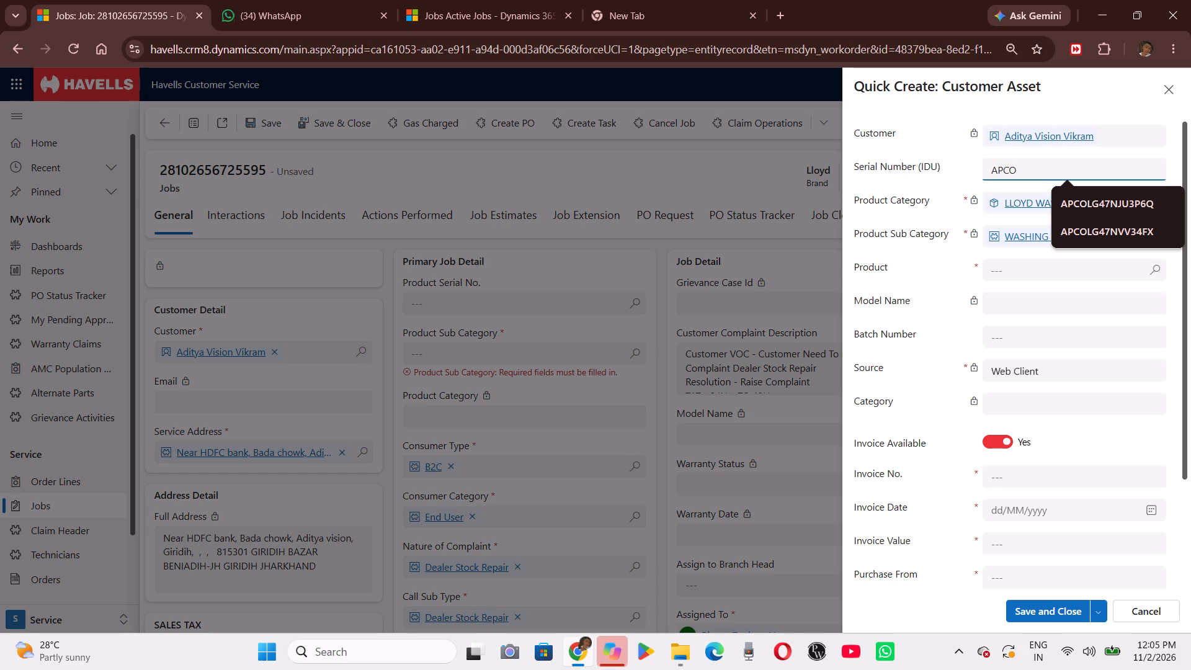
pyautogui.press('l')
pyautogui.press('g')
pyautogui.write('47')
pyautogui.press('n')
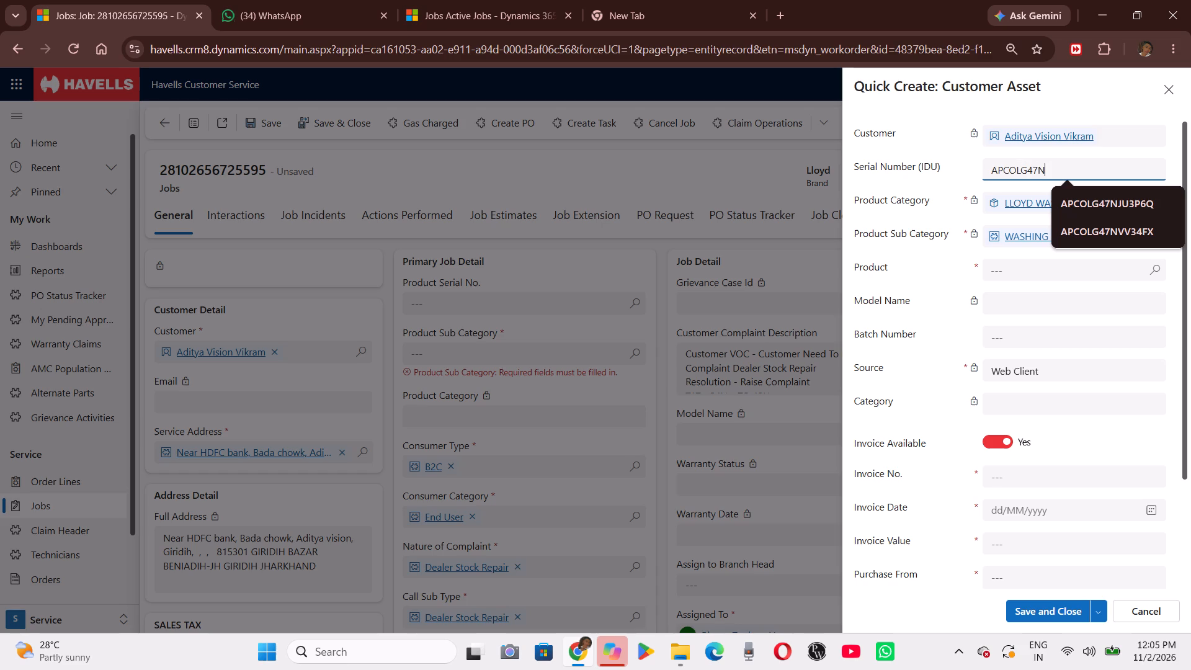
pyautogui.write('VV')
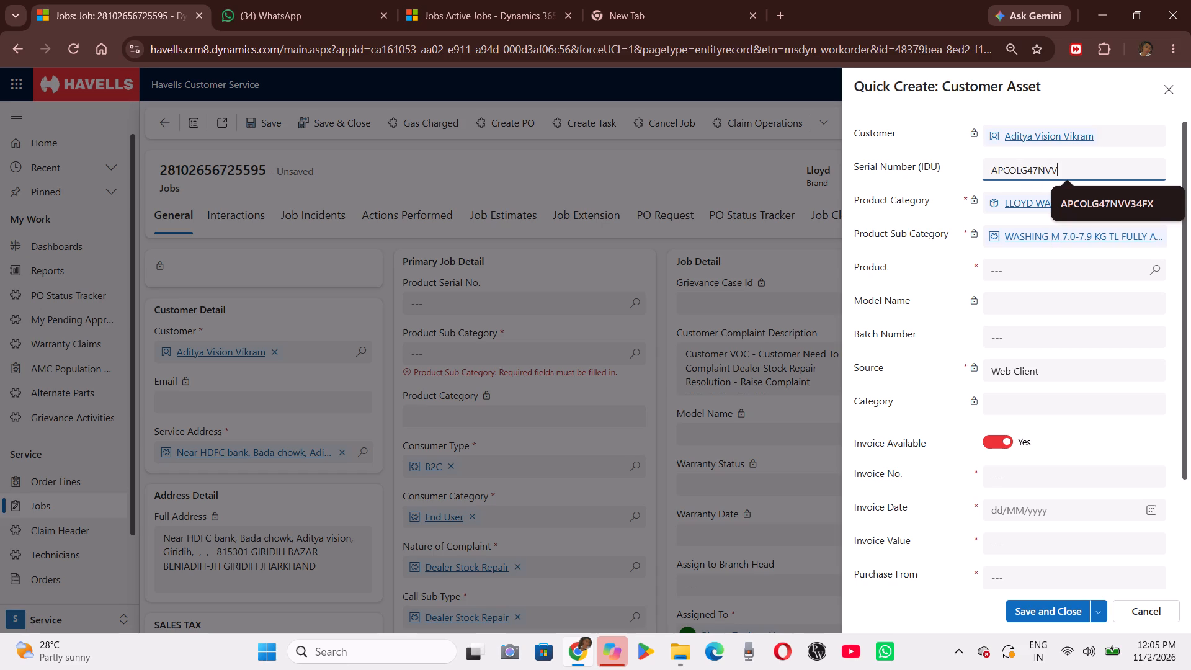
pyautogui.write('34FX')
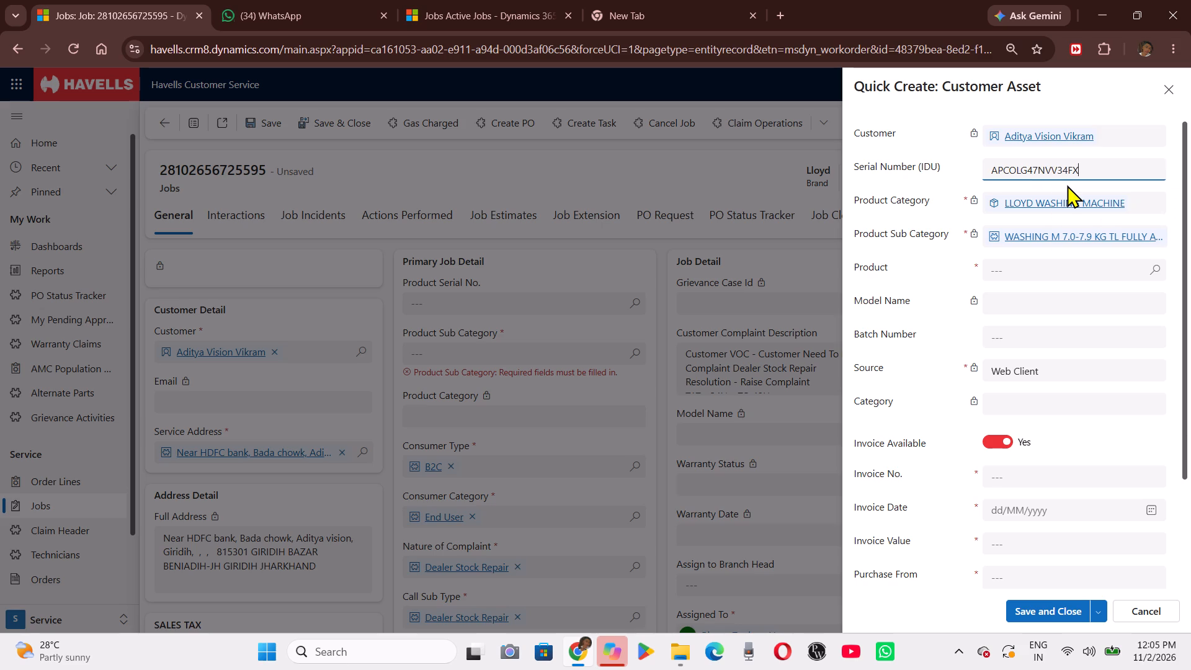
# Set the new customer asset's Product to GLWT705JAGCG, the 7.0 kg fully automatic top-load washing machine.
pyautogui.click(1074, 268)
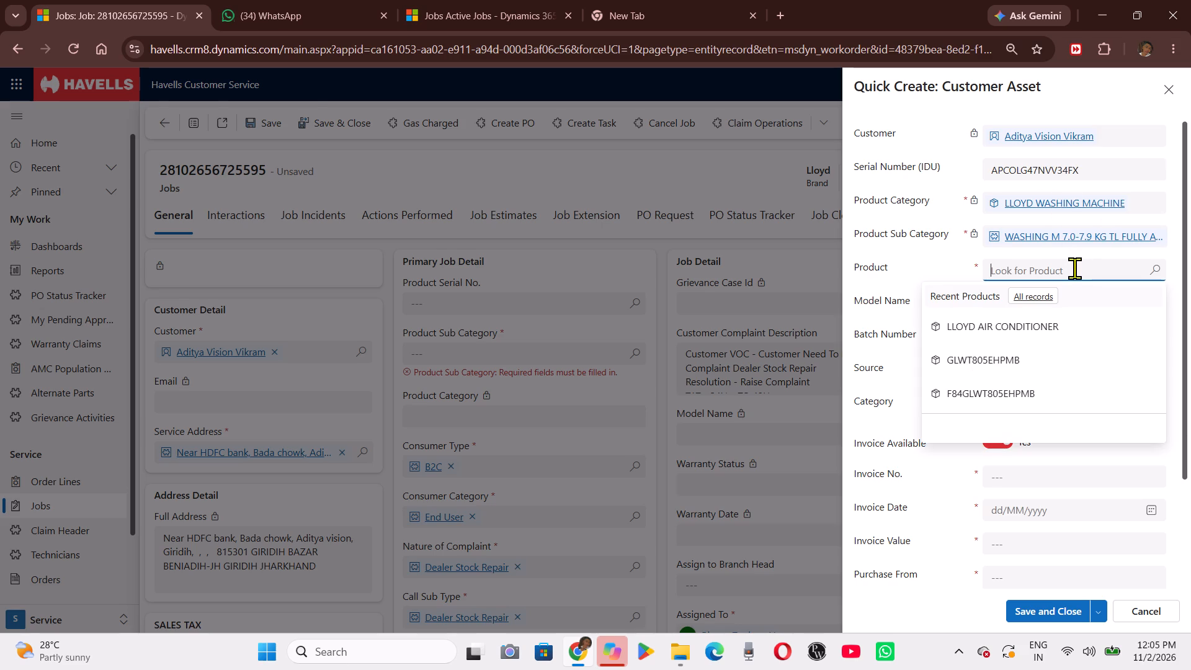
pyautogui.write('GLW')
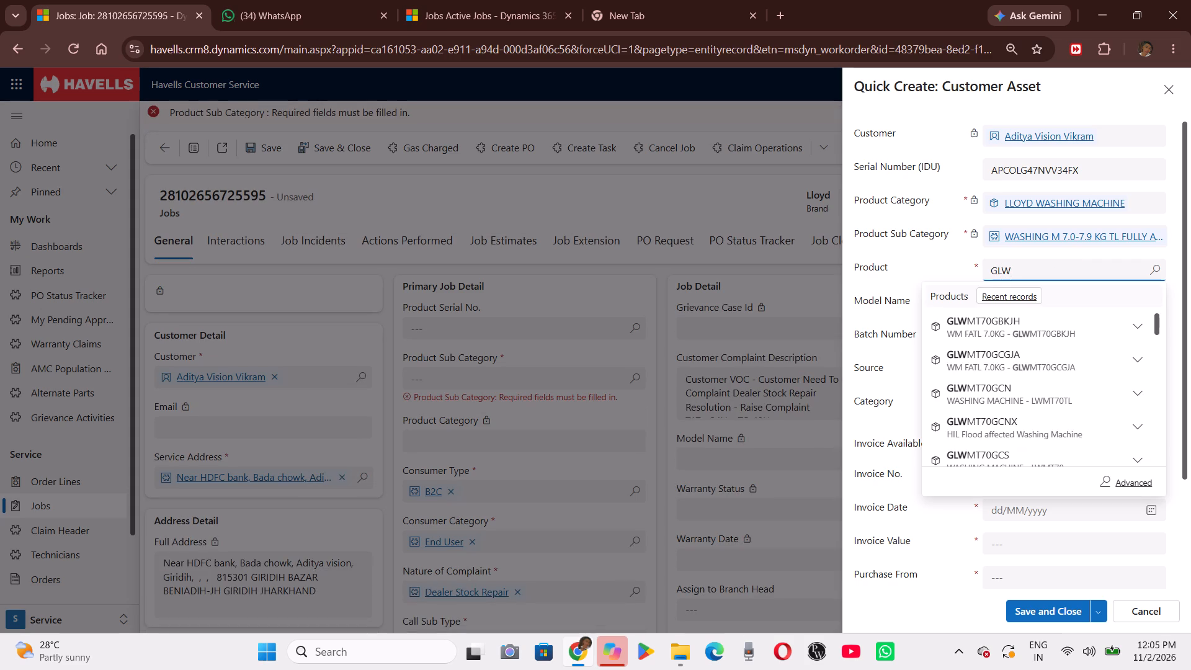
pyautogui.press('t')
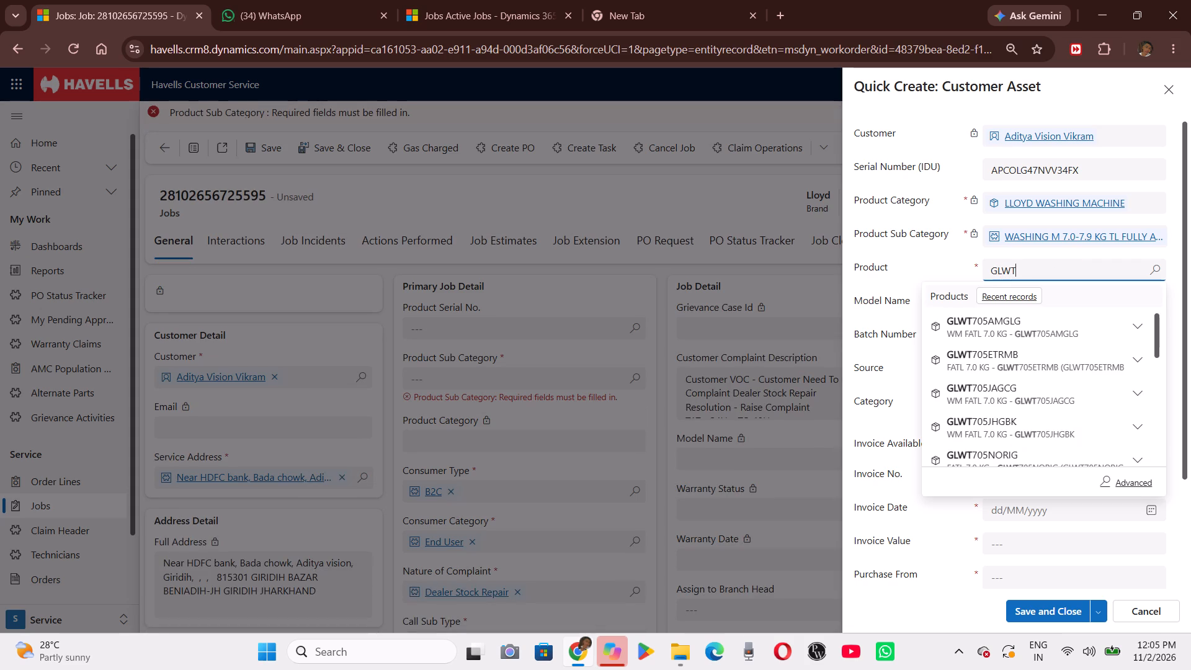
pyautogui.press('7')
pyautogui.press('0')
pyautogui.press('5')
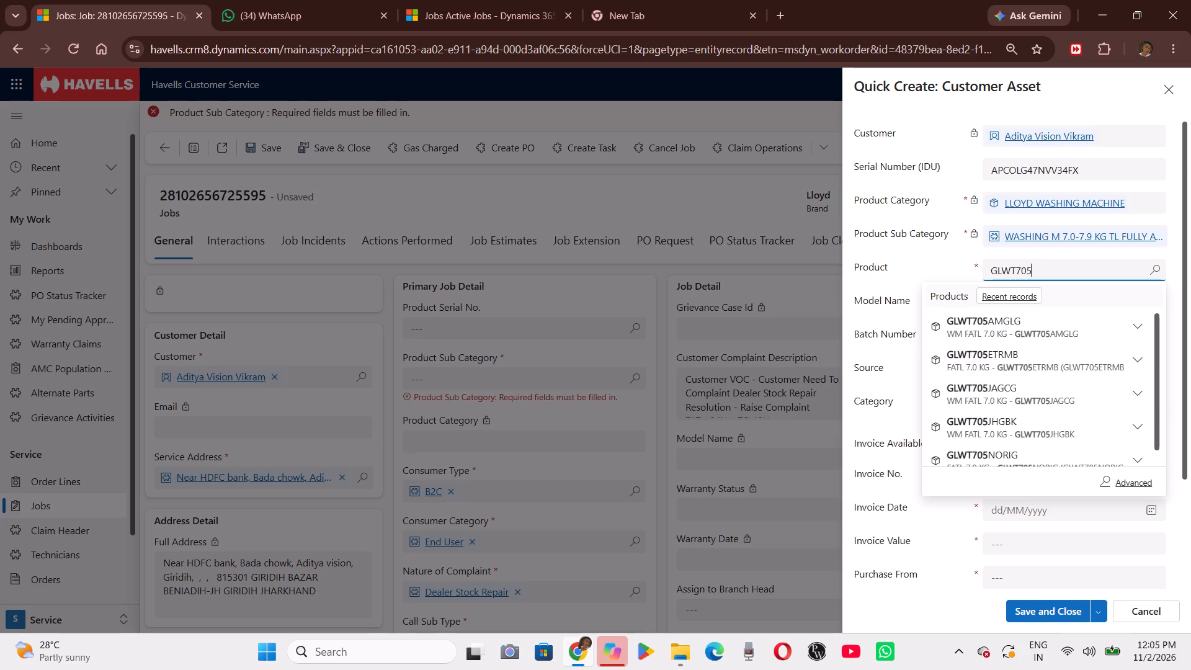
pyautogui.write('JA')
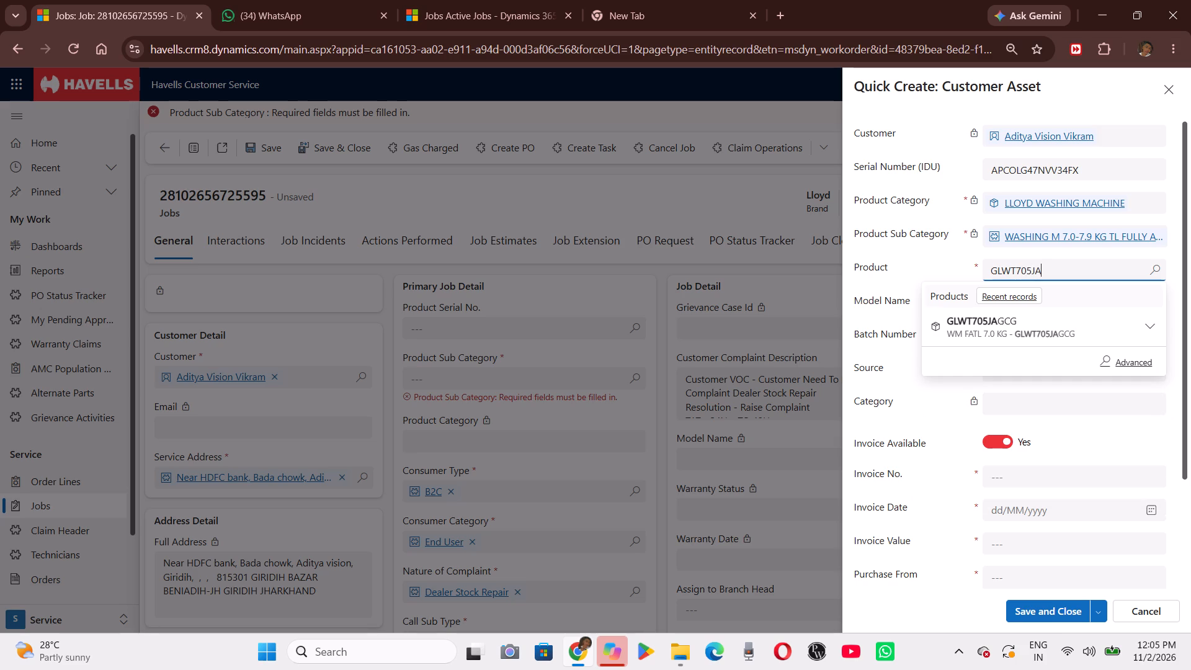
pyautogui.click(1074, 329)
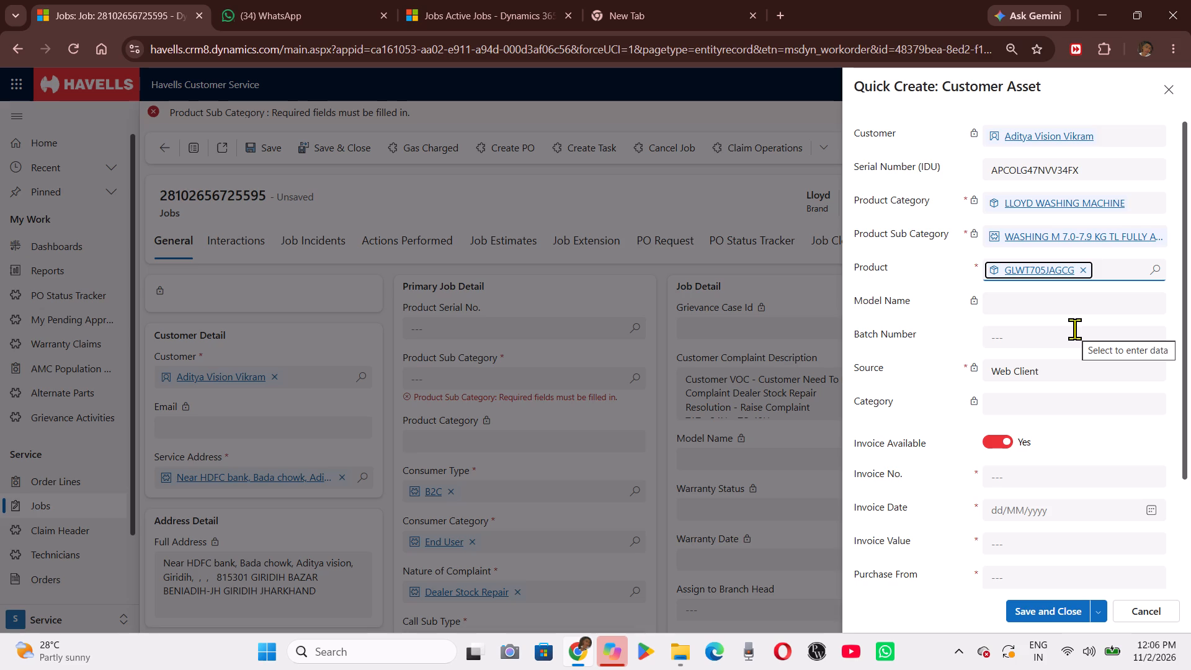
pyautogui.scroll(-1, 1074, 329)
pyautogui.click(1071, 458)
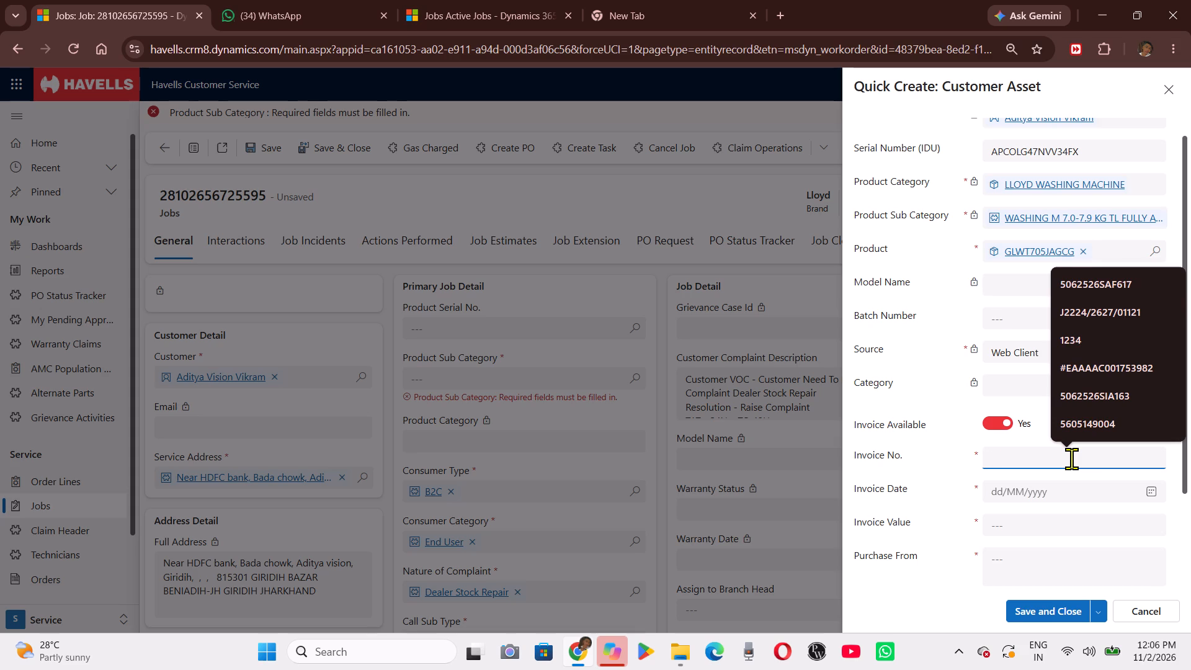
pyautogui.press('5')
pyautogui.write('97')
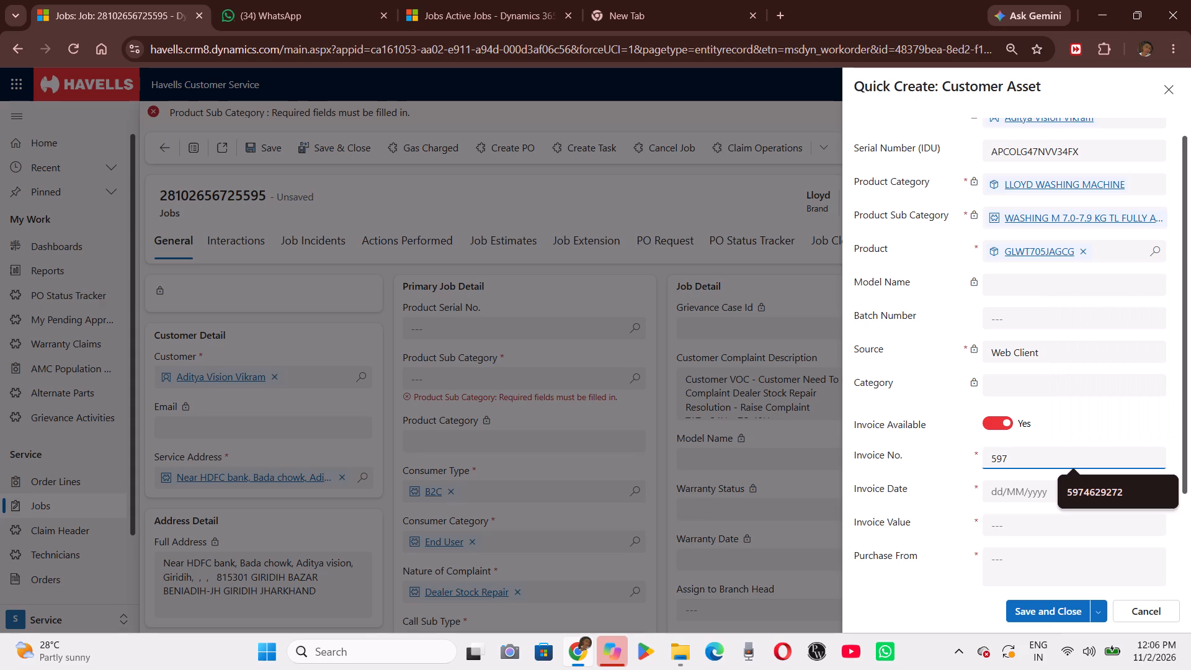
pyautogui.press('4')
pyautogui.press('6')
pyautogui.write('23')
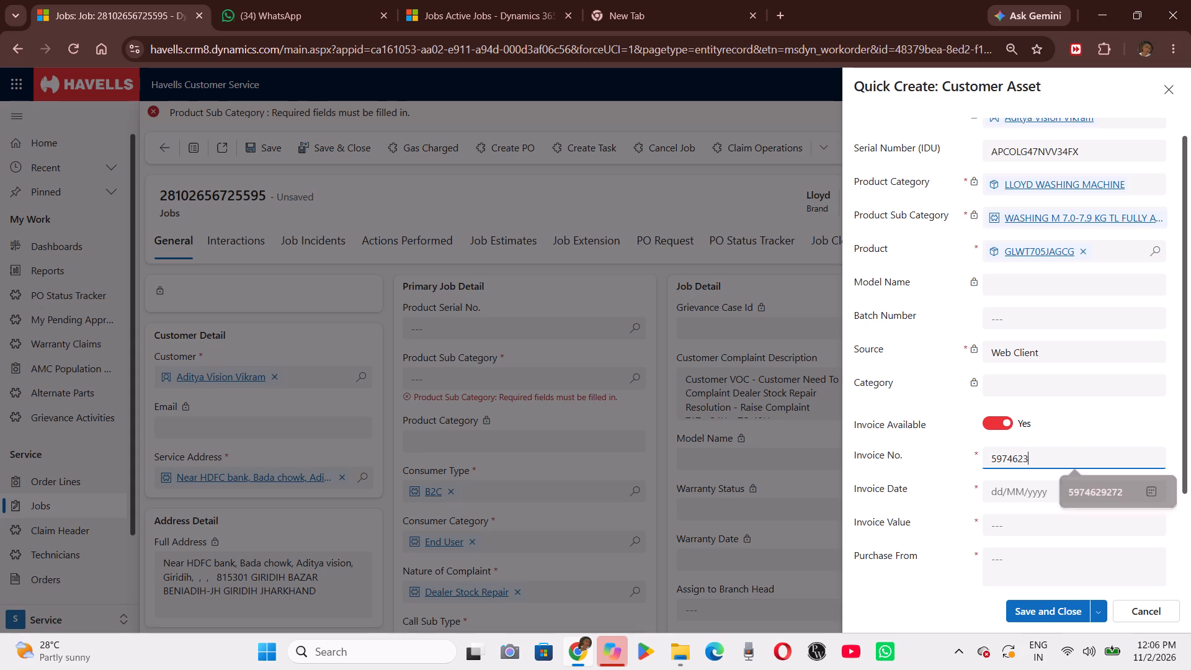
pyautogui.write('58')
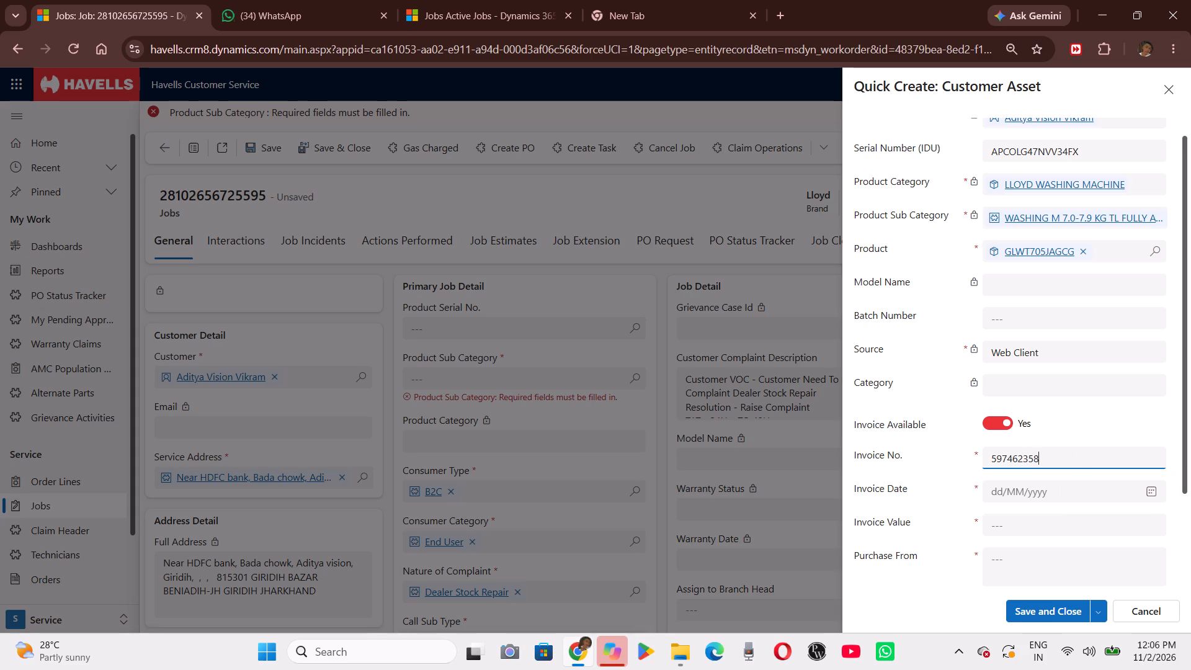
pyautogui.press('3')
# Set the new customer asset's Invoice Date to 18/05/2026.
pyautogui.scroll(-1, 1071, 458)
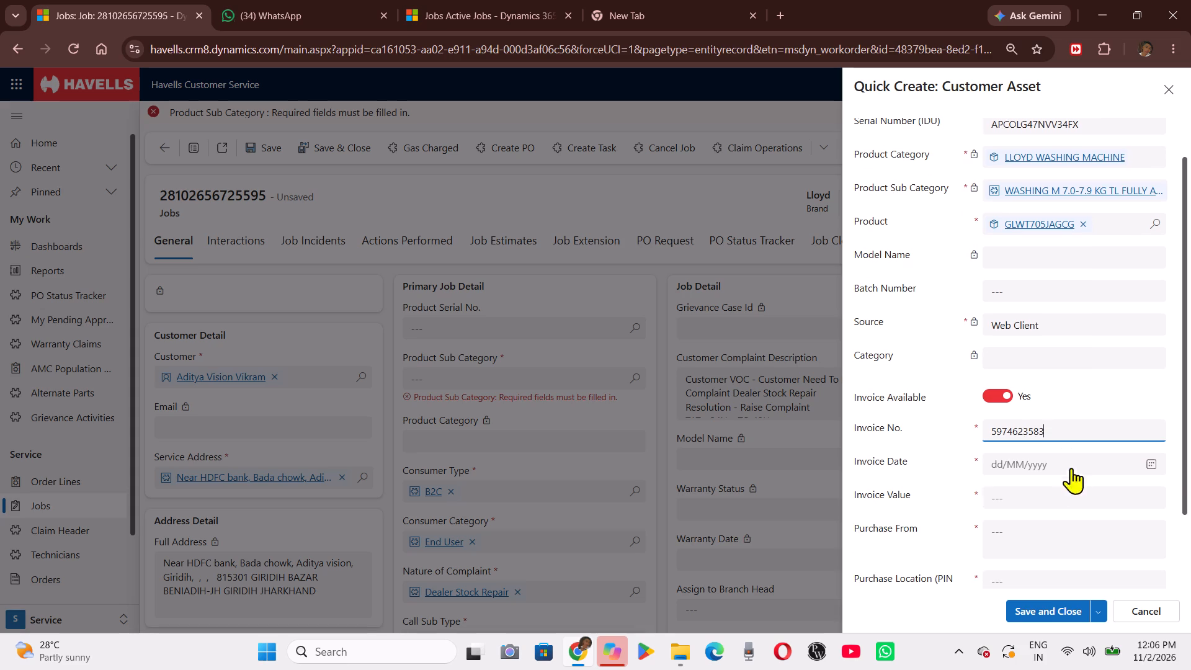
pyautogui.click(1060, 473)
pyautogui.click(1046, 463)
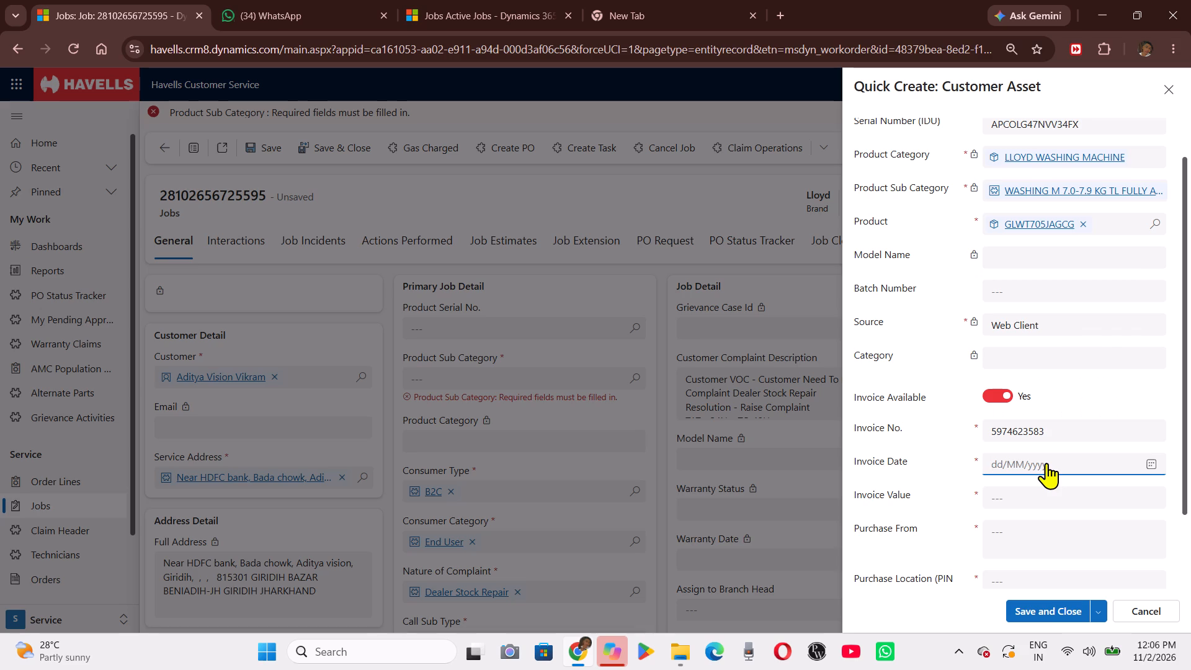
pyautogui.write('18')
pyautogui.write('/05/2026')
# Start entering the Invoice Value for the new customer asset.
pyautogui.scroll(-1, 1046, 463)
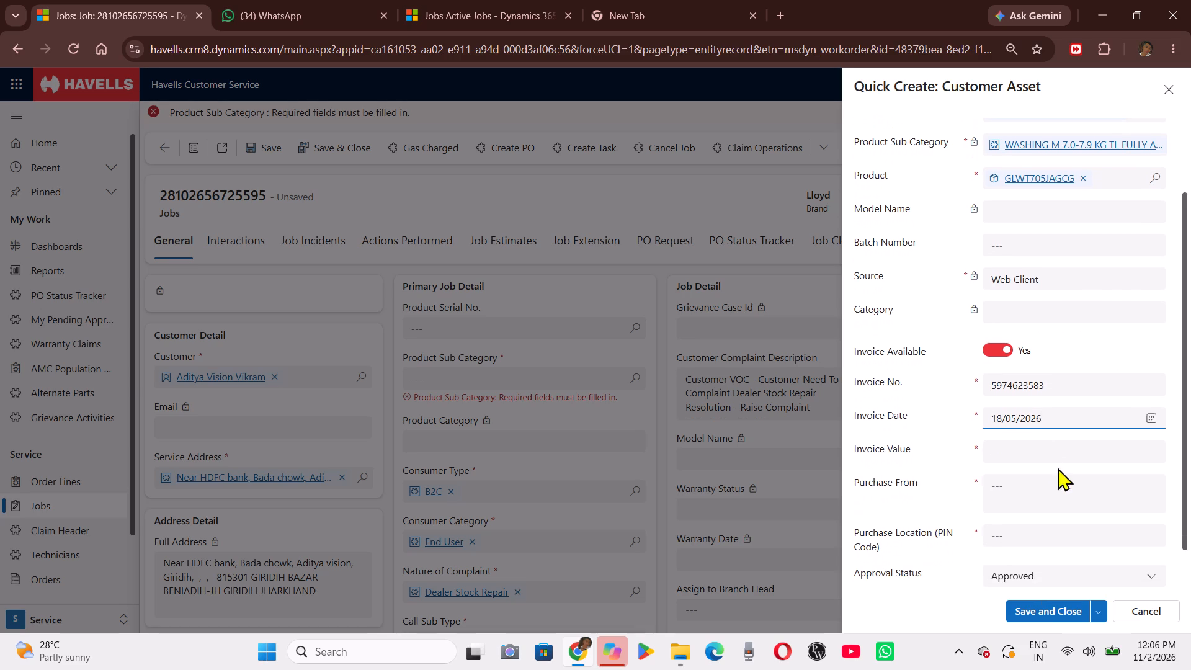
pyautogui.click(1057, 458)
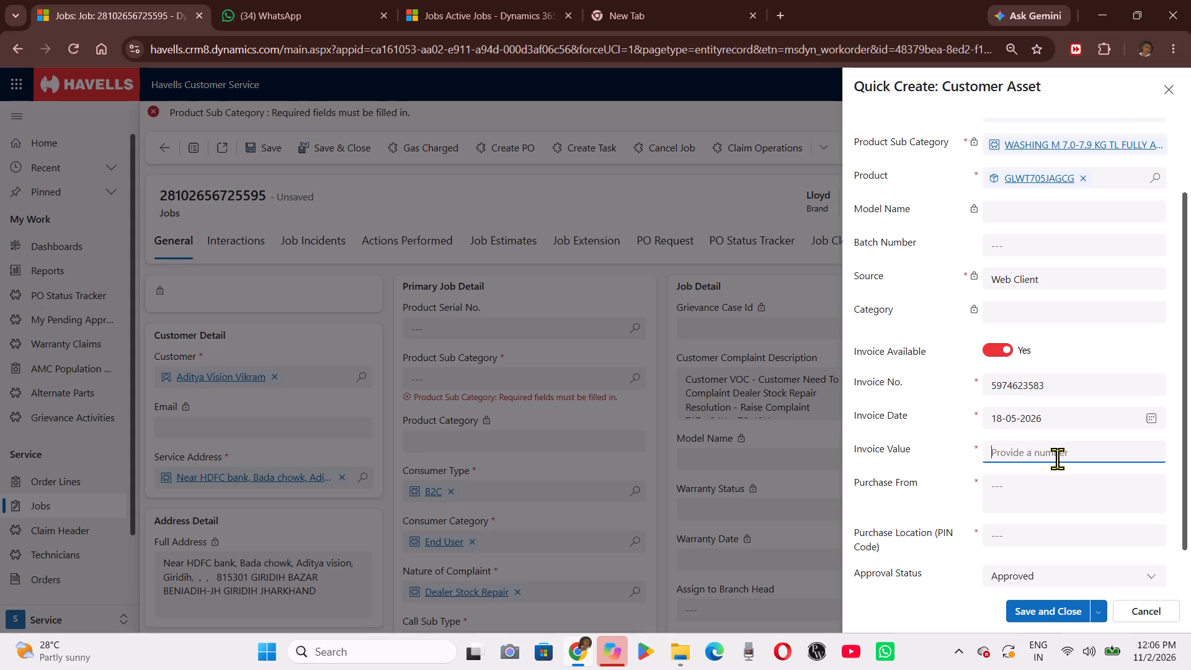
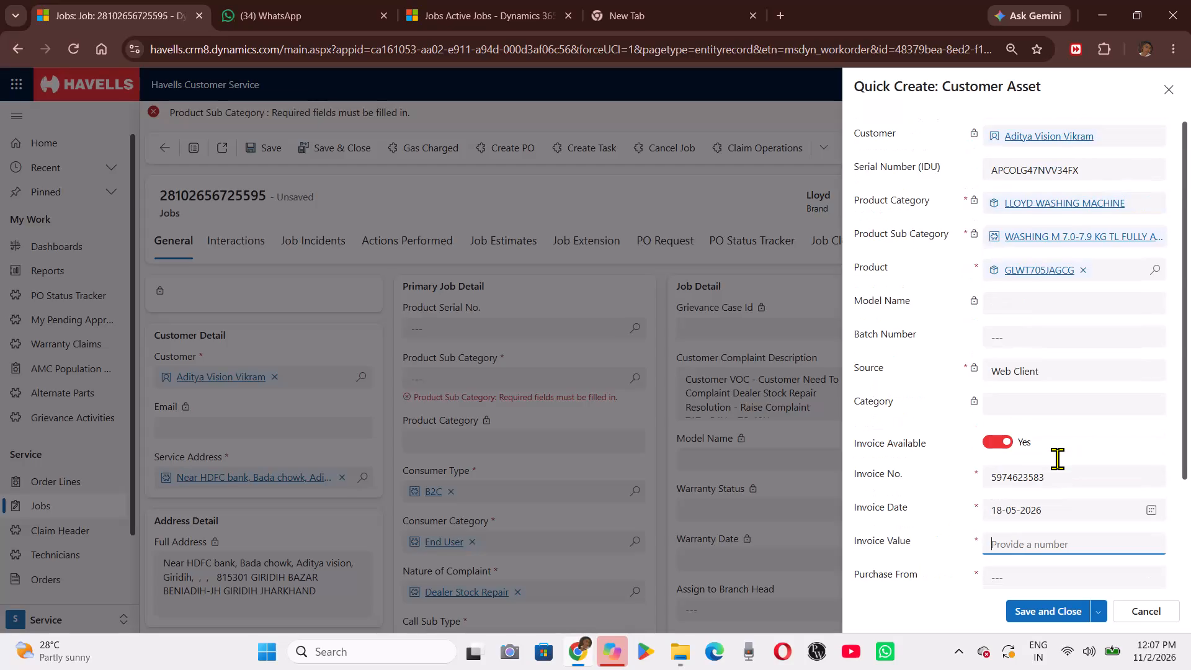
# Copy the new customer asset's full Serial Number (IDU) from the Quick Create form.
pyautogui.doubleClick(1085, 167)
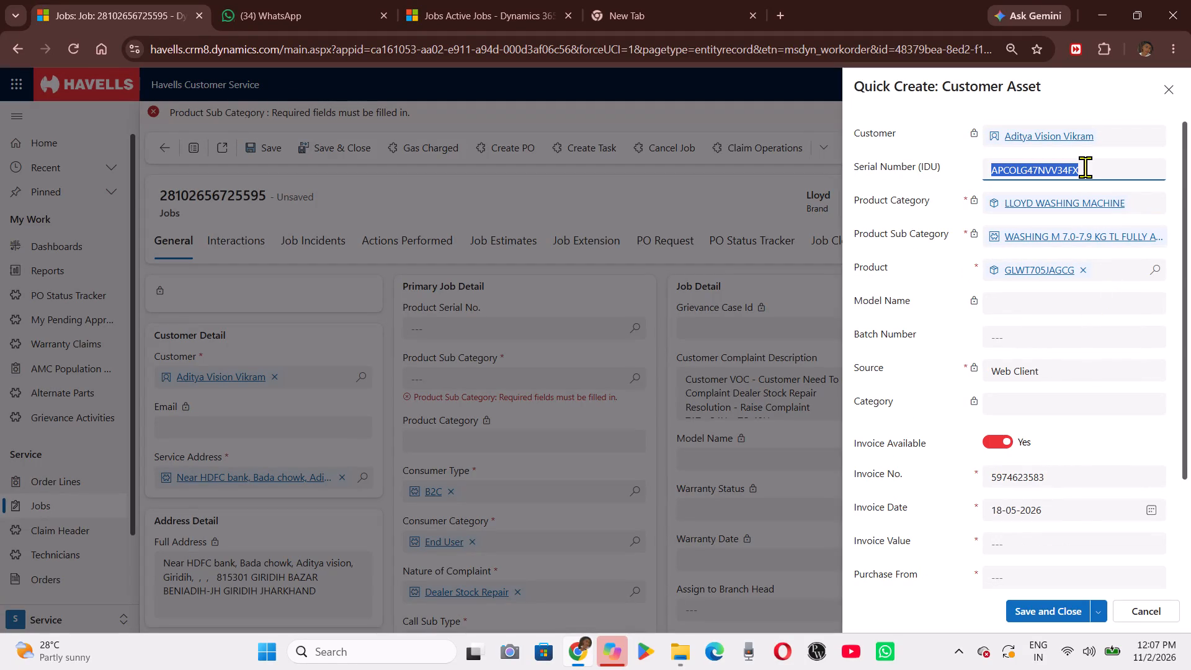
pyautogui.hotkey('ctrl', 'c')
pyautogui.scroll(-1, 1085, 167)
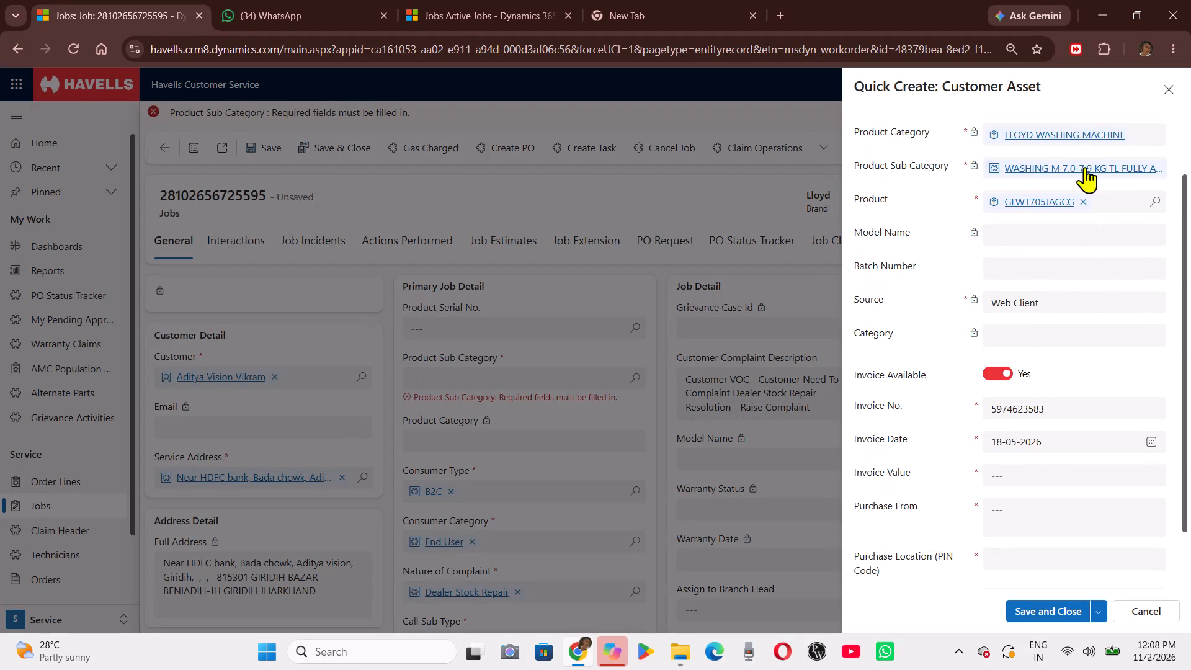
pyautogui.scroll(-1, 1120, 377)
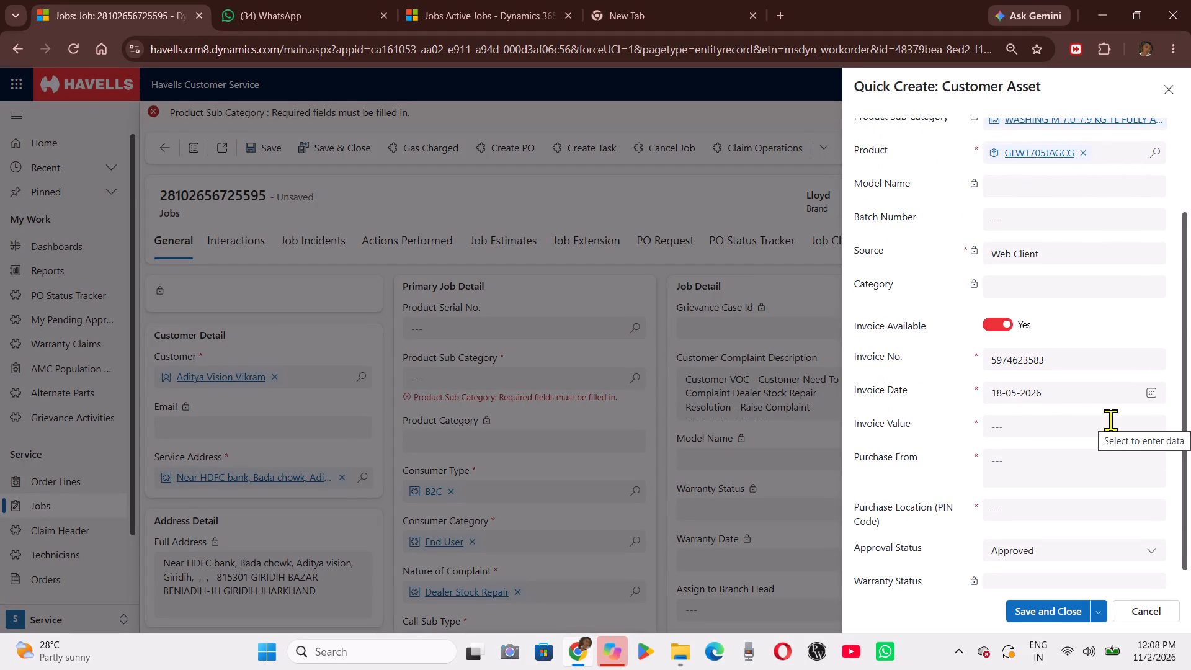
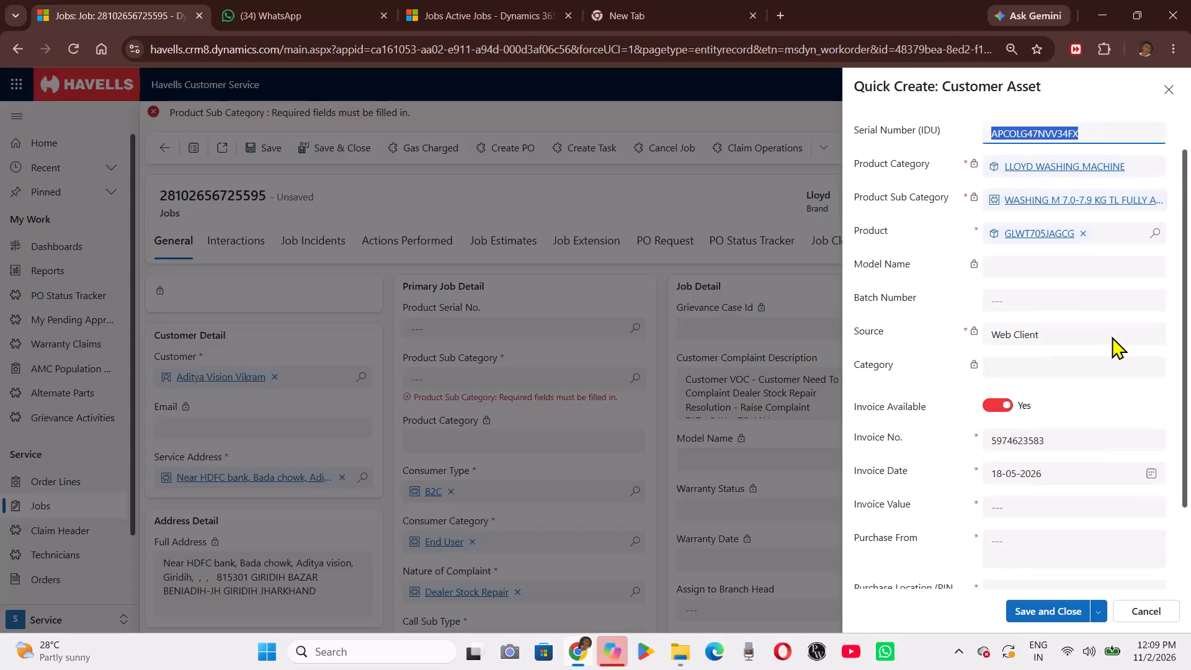
# Close the Quick Create customer asset form and discard its unsaved entries.
pyautogui.click(1161, 86)
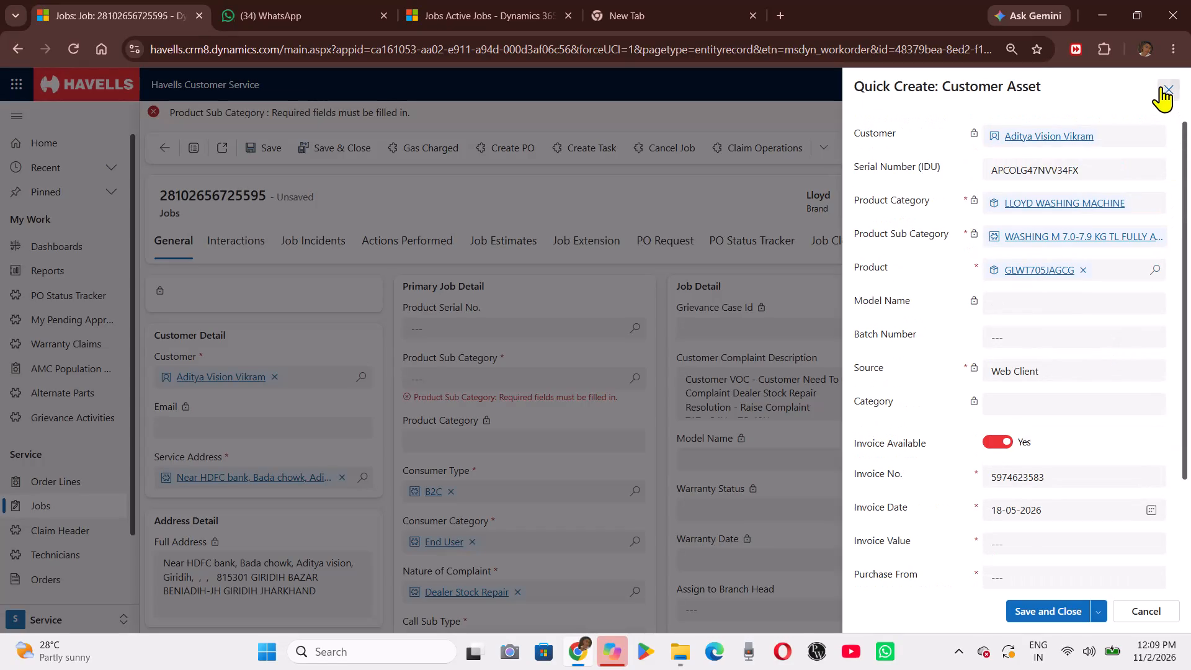
pyautogui.click(689, 396)
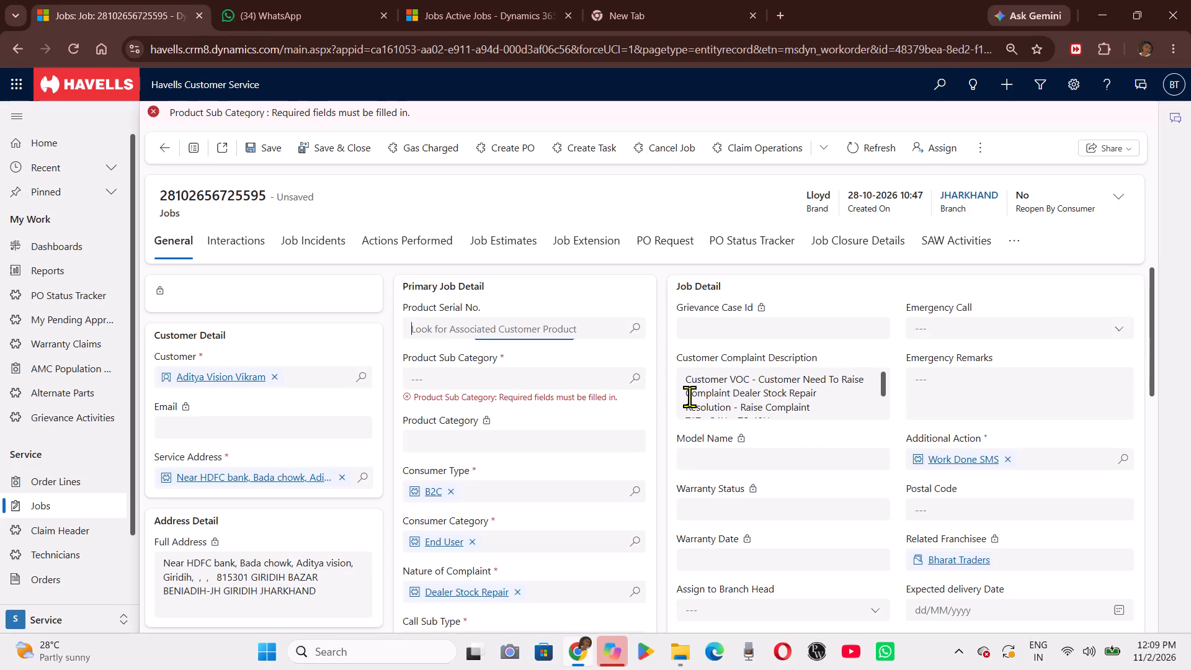
pyautogui.hotkey('ctrl', 'v')
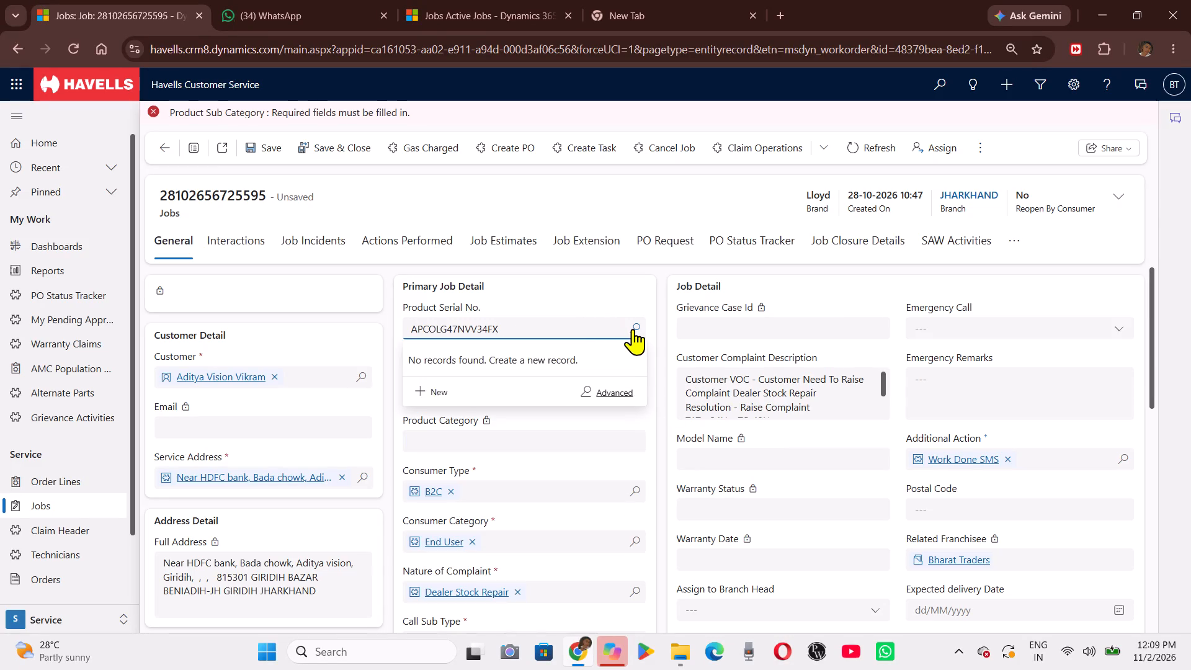
pyautogui.click(633, 329)
pyautogui.click(577, 294)
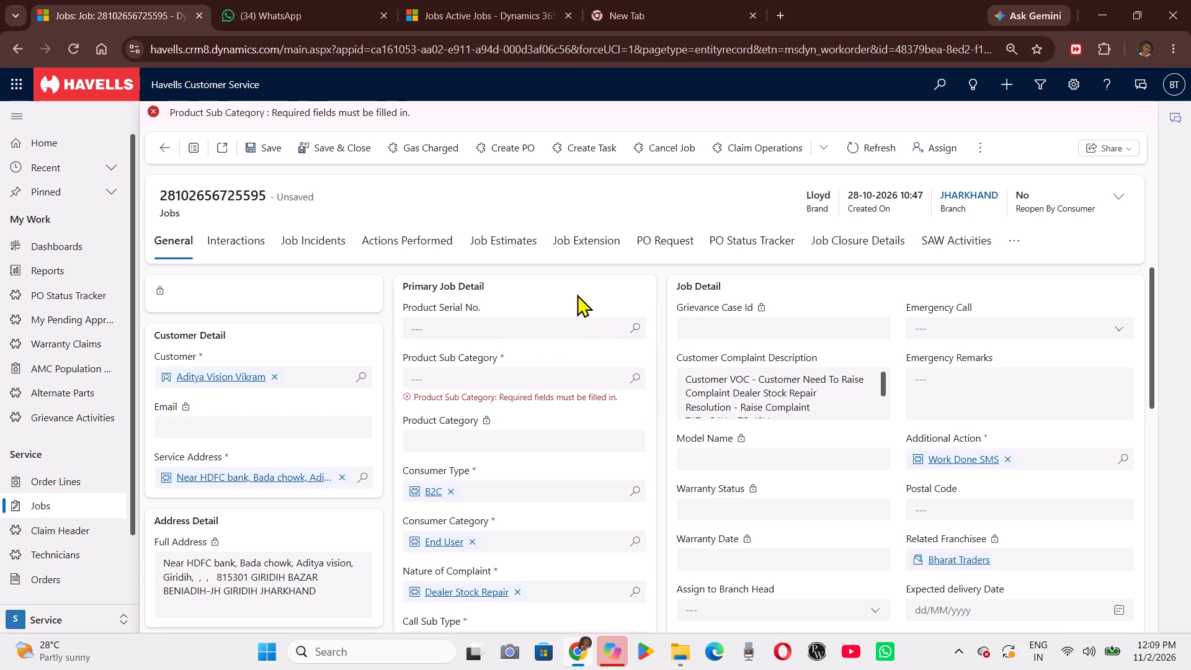
pyautogui.click(642, 320)
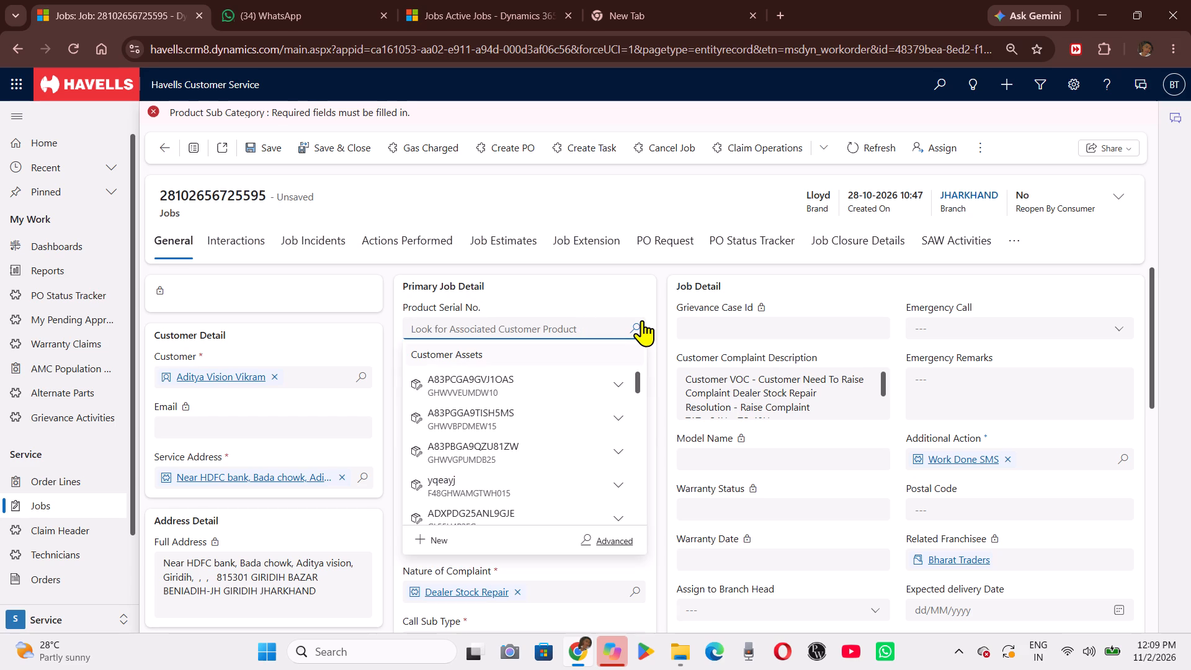
pyautogui.scroll(-1, 520, 440)
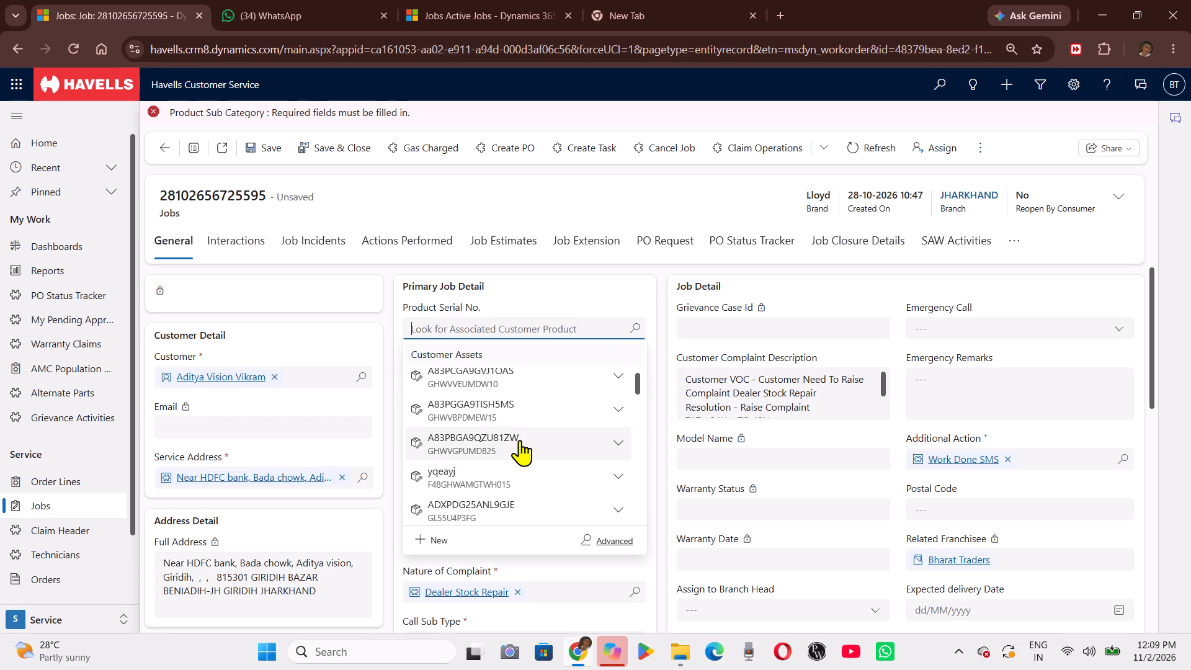
pyautogui.scroll(-1, 520, 440)
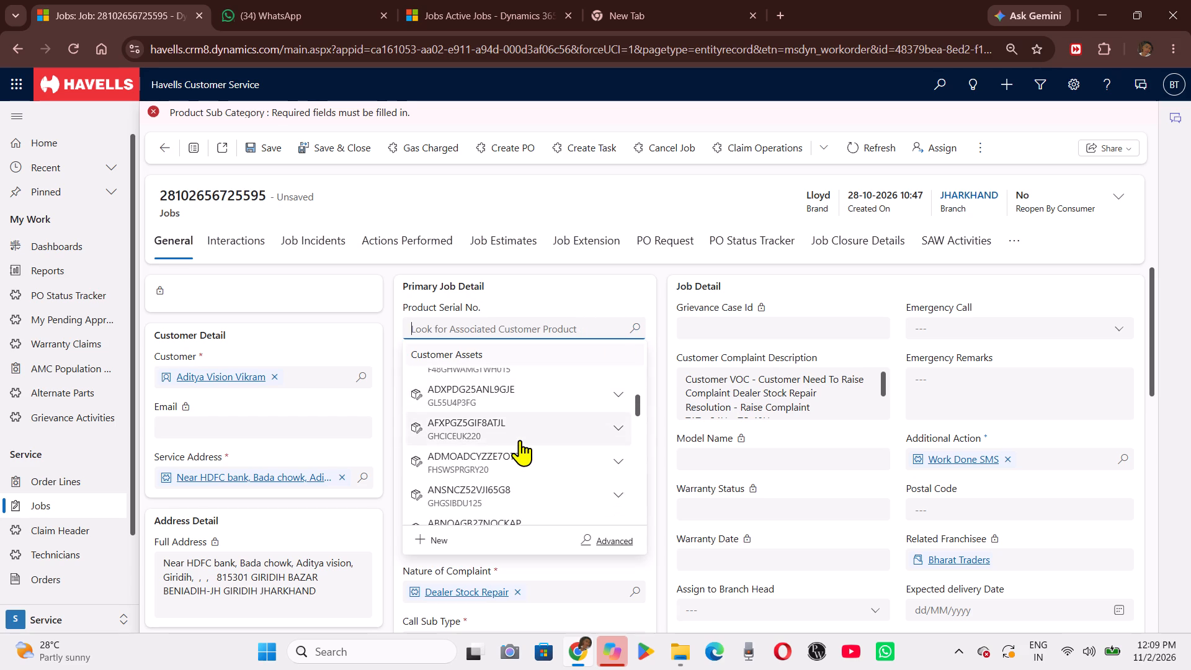
pyautogui.scroll(-1, 520, 440)
pyautogui.scroll(1, 520, 440)
pyautogui.click(552, 286)
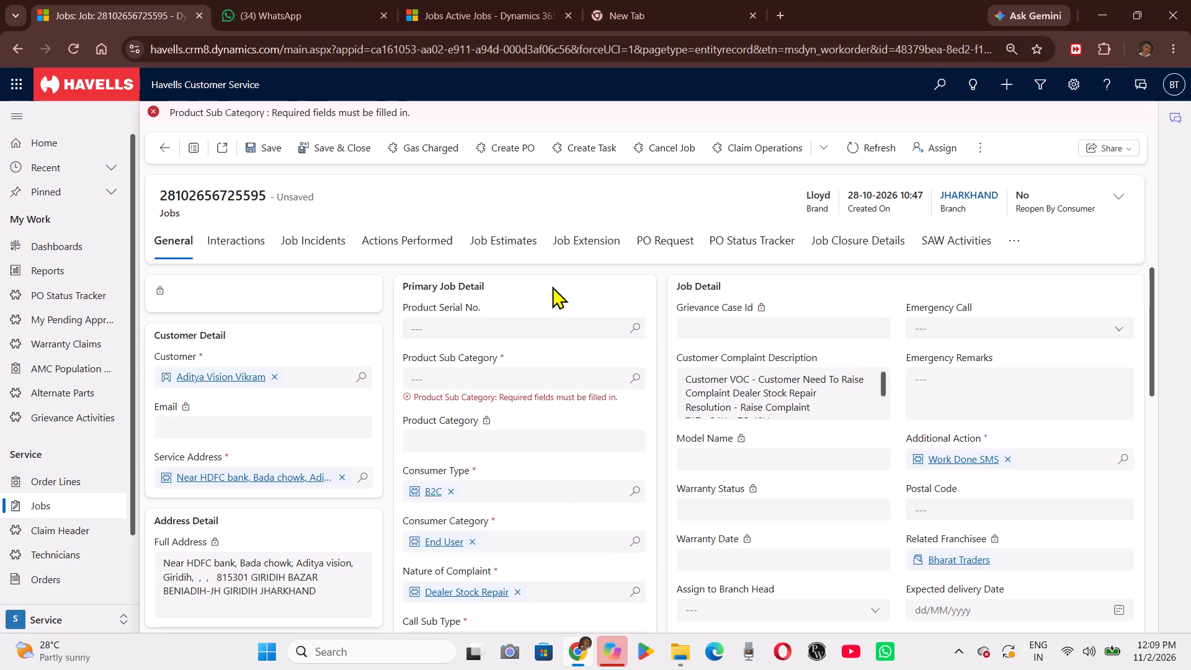
# Look through the available options for the job's Product Sub Category without choosing one.
pyautogui.click(631, 378)
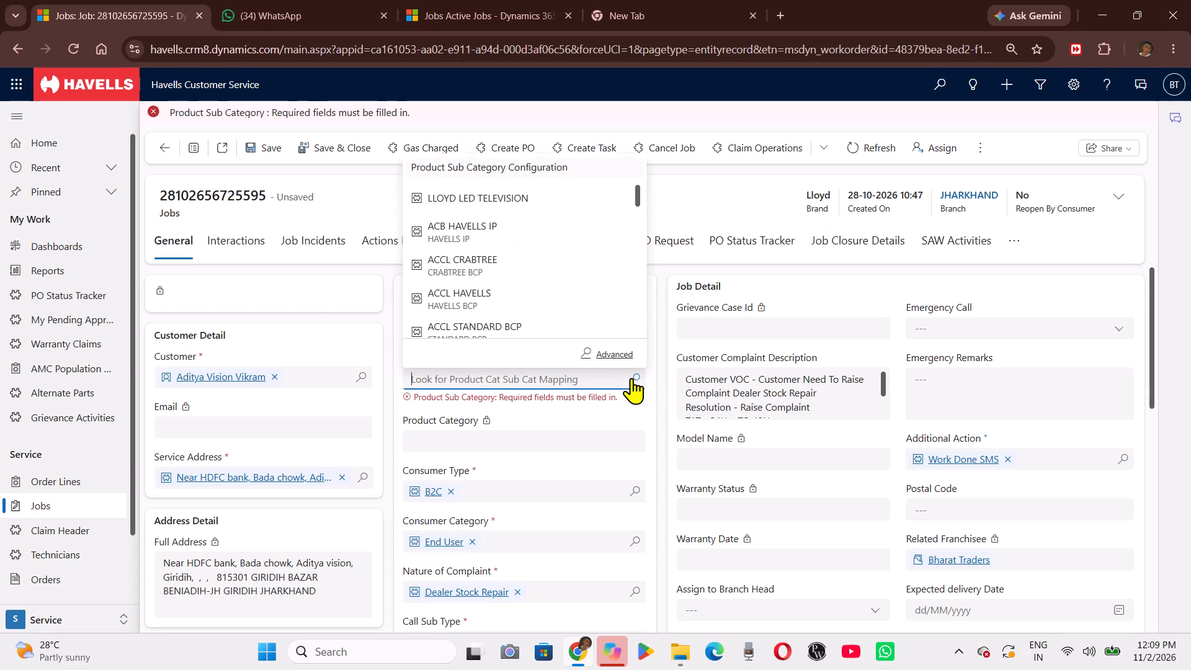
pyautogui.scroll(-1, 549, 274)
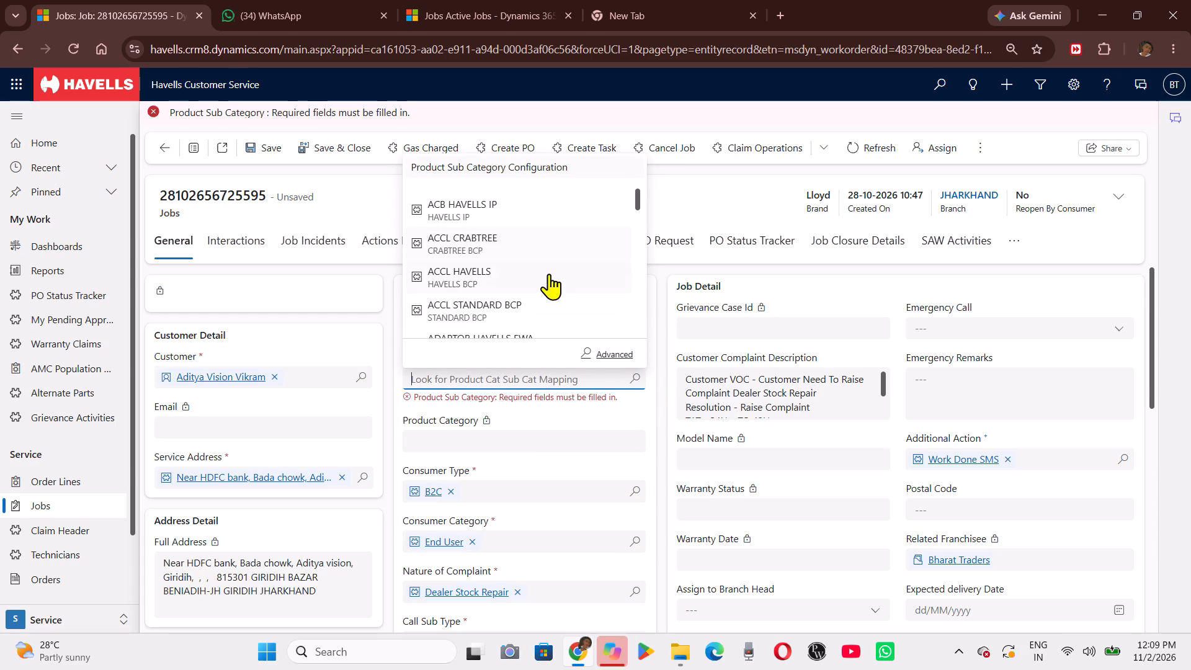
pyautogui.scroll(-1, 549, 274)
pyautogui.click(782, 271)
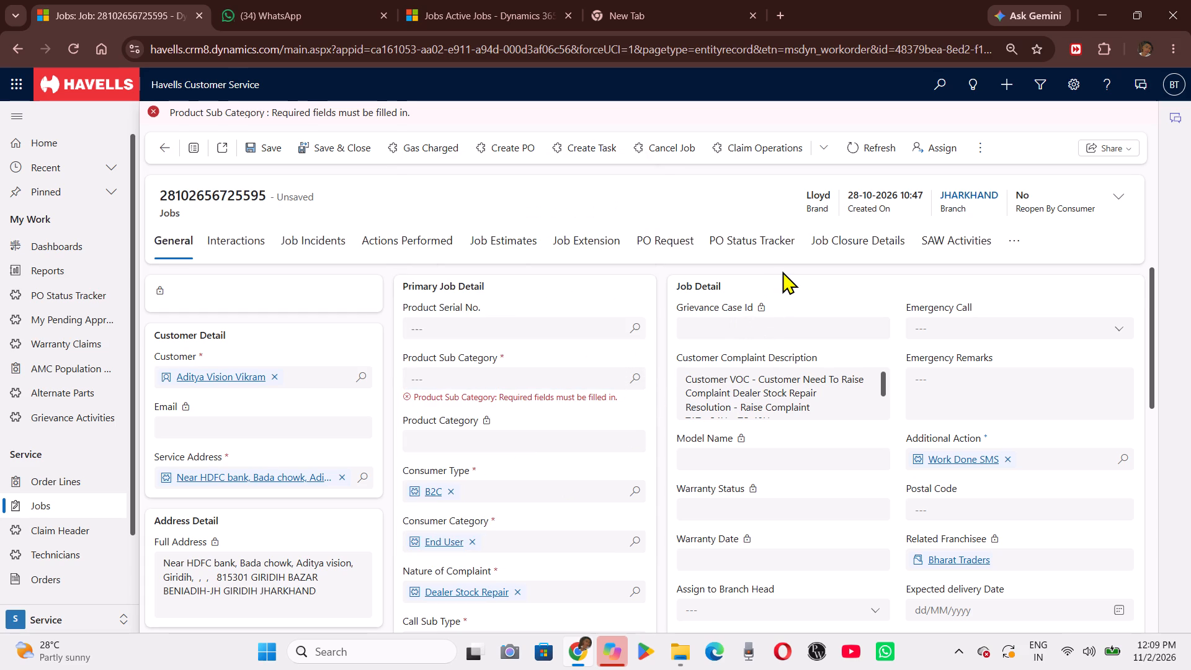
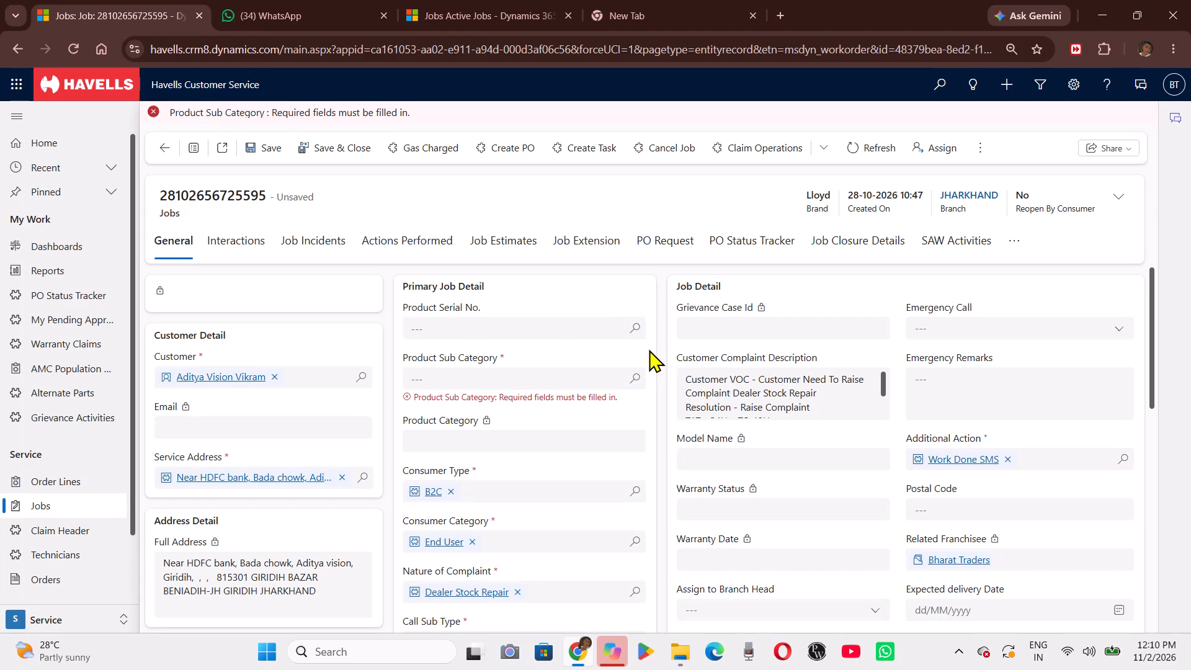
pyautogui.click(631, 320)
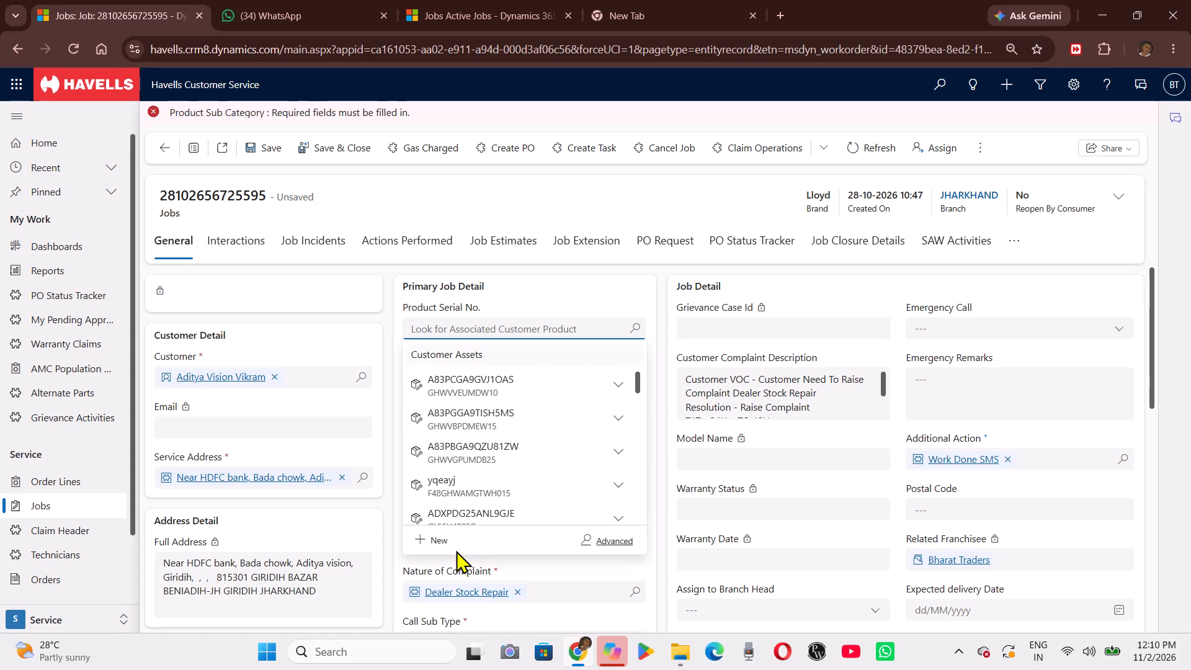
pyautogui.click(444, 543)
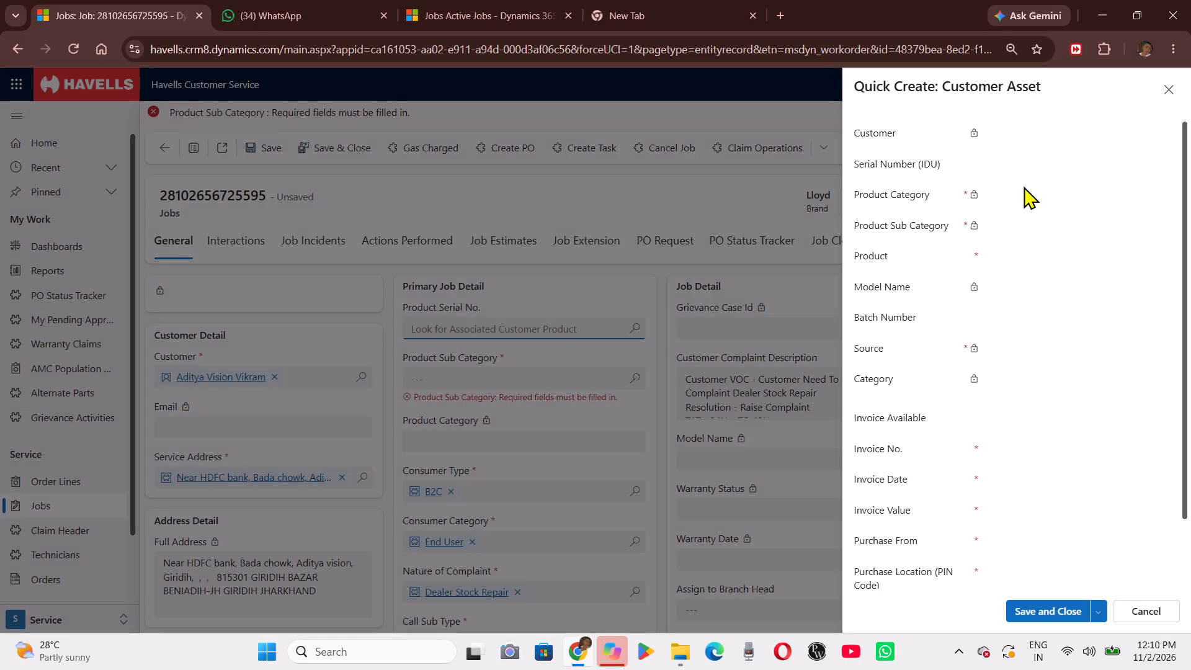
pyautogui.click(1003, 171)
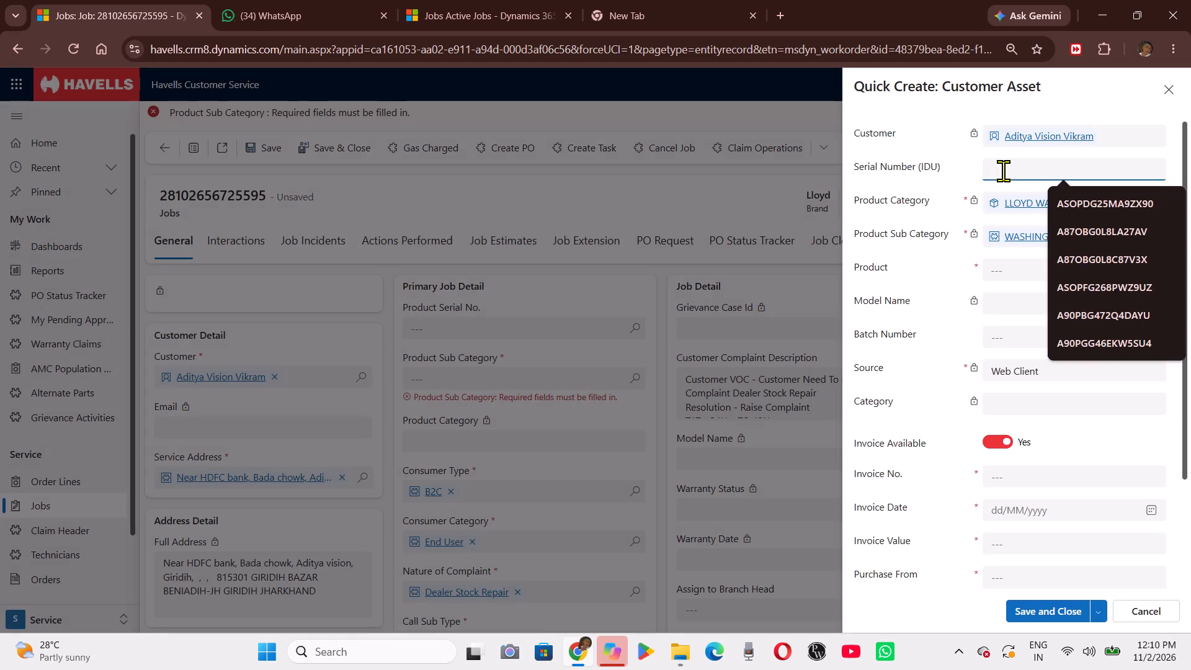
pyautogui.hotkey('ctrl', 'v')
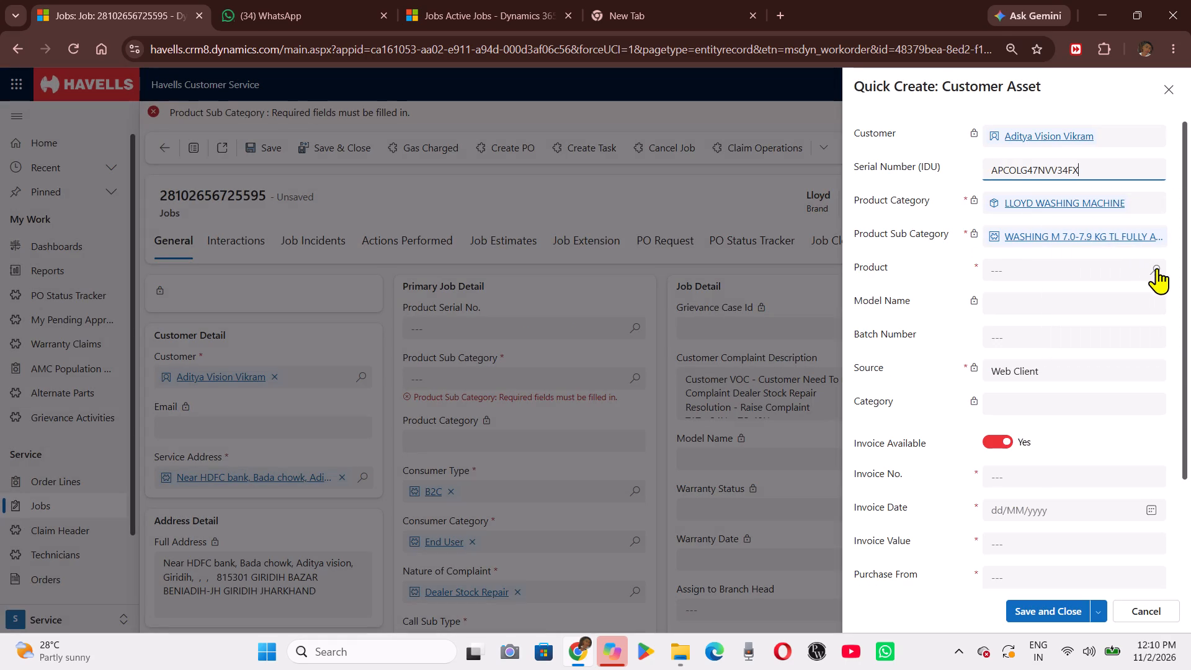
# Search the new asset's Product lookup for GLWT7 and choose product GLWT705JAGCG.
pyautogui.click(1157, 268)
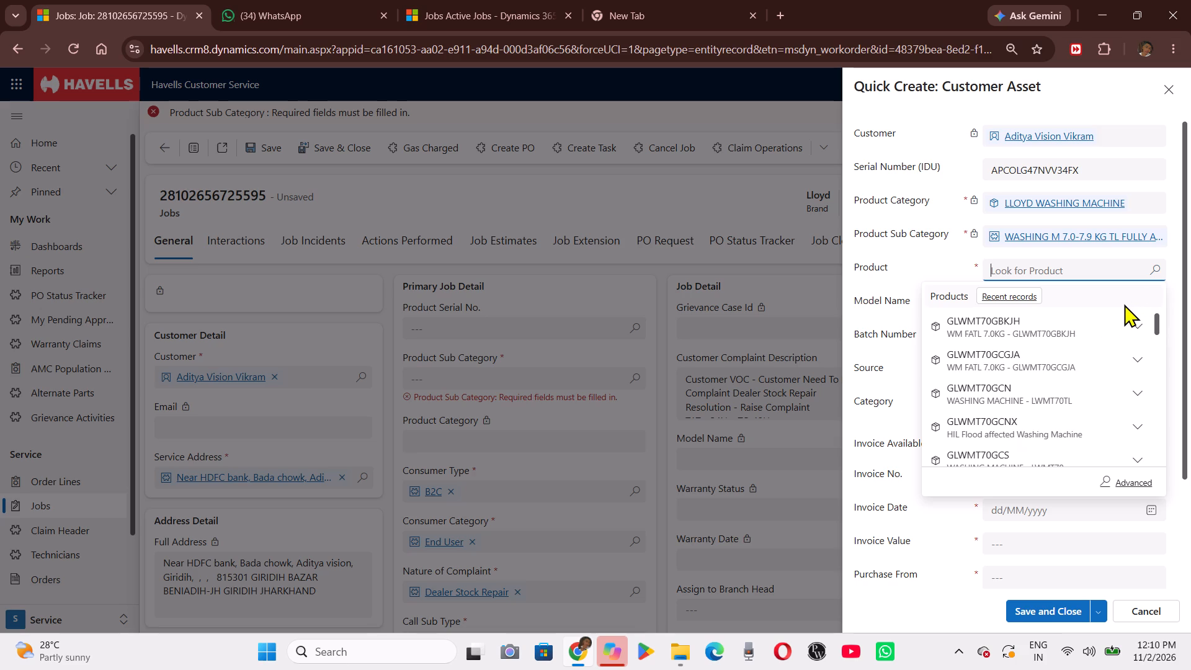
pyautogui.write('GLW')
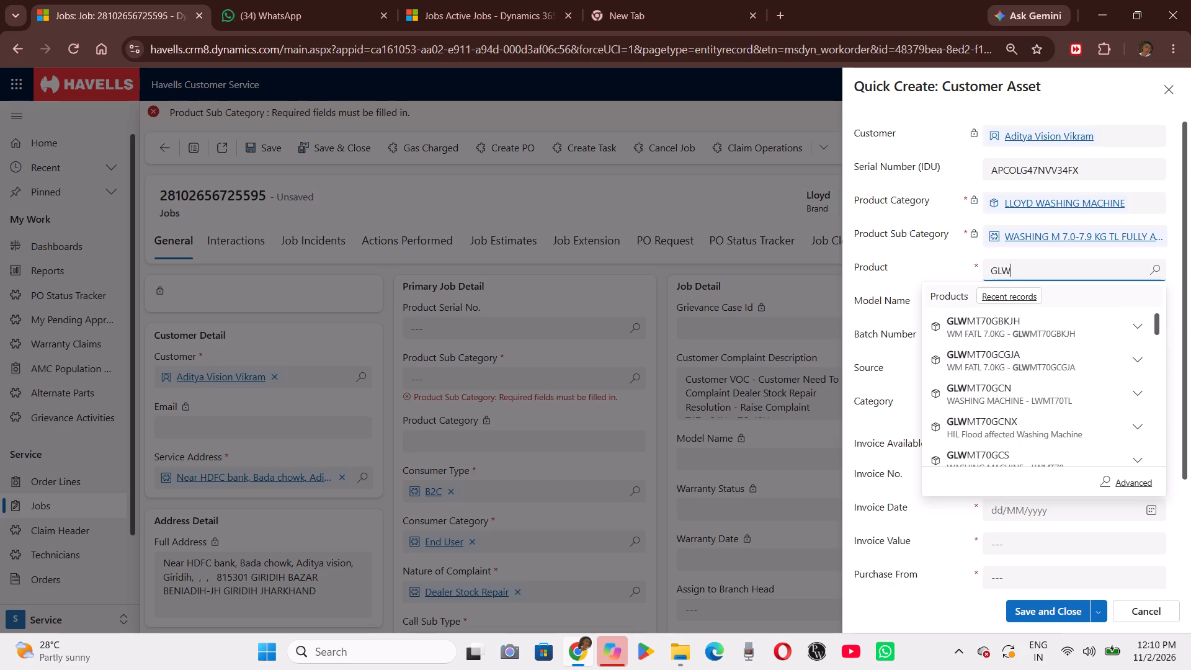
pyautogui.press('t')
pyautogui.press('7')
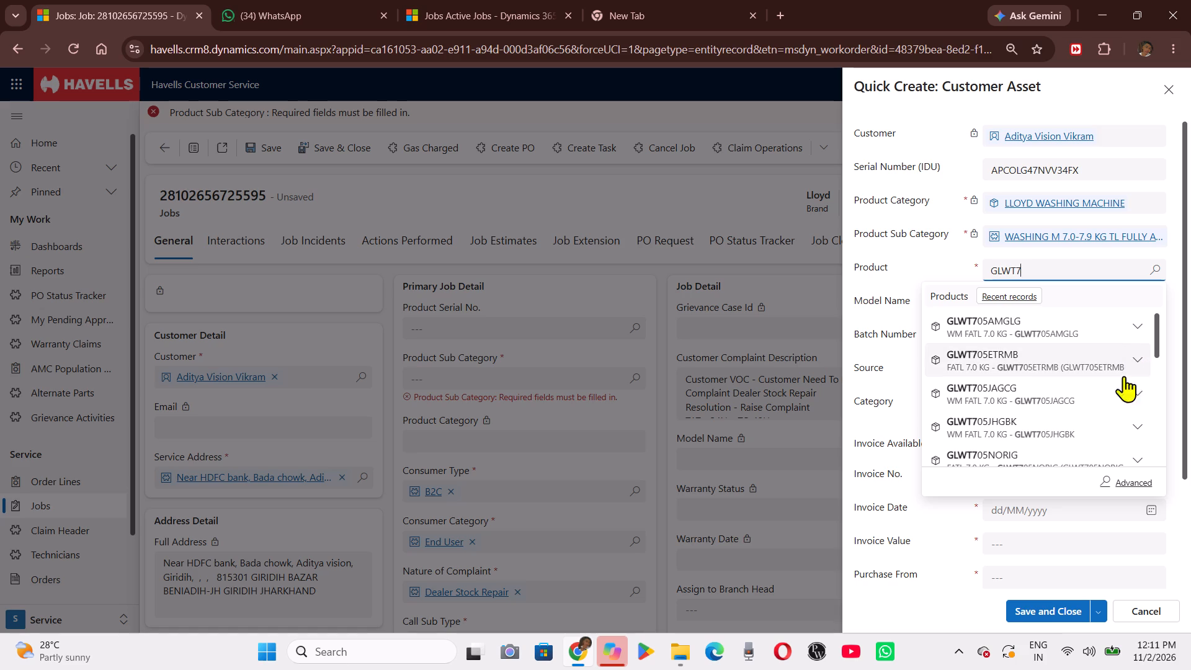
pyautogui.click(1053, 406)
pyautogui.scroll(-1, 1074, 352)
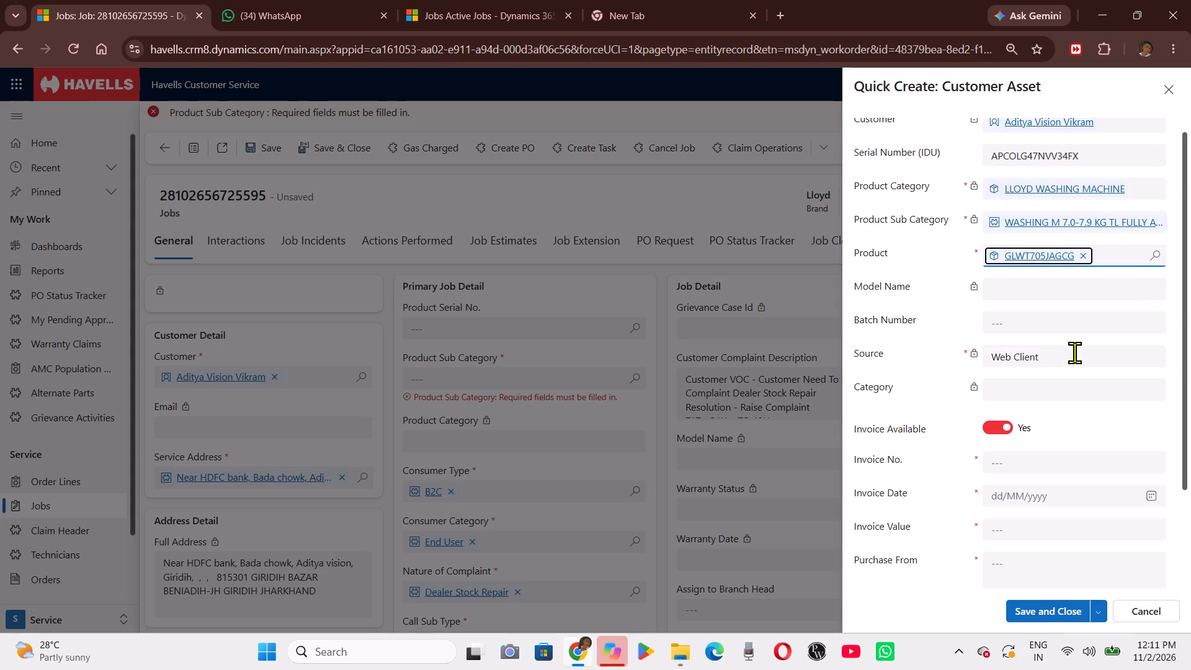
pyautogui.scroll(-1, 1052, 310)
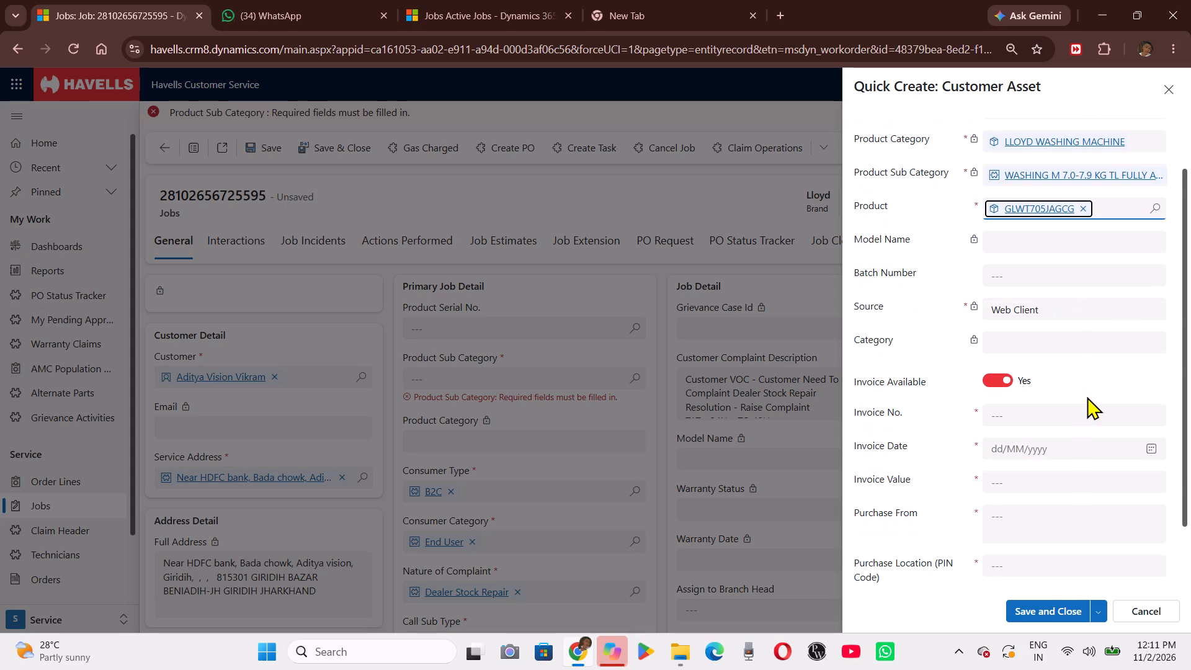
pyautogui.scroll(-1, 1087, 426)
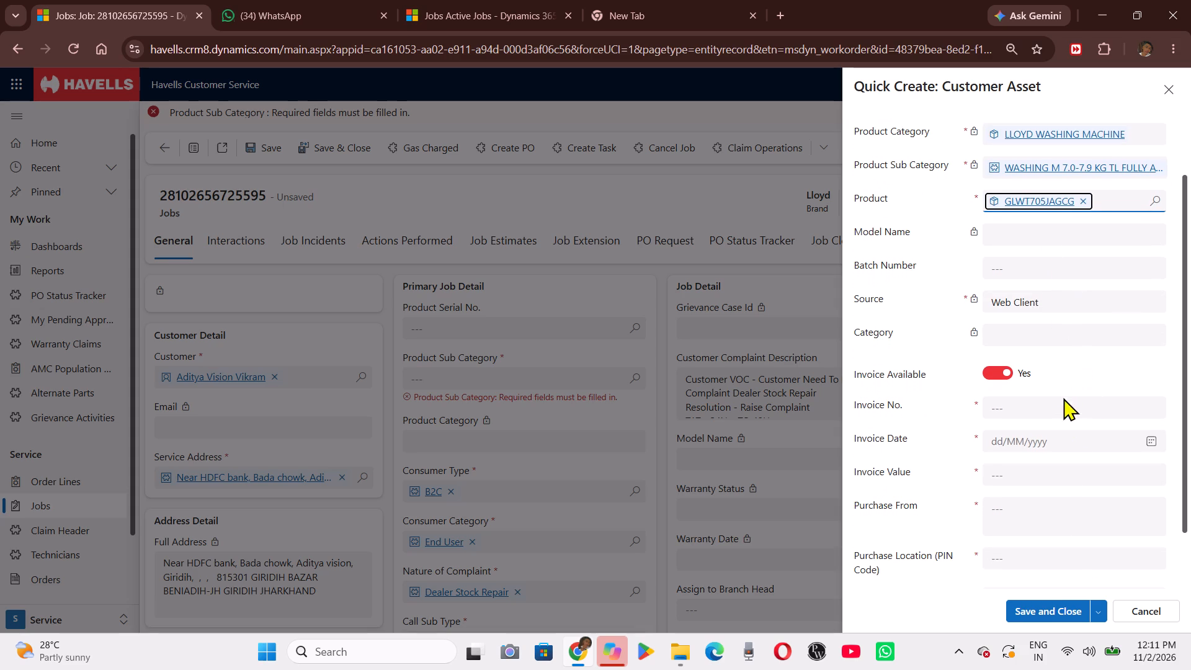
pyautogui.click(1064, 409)
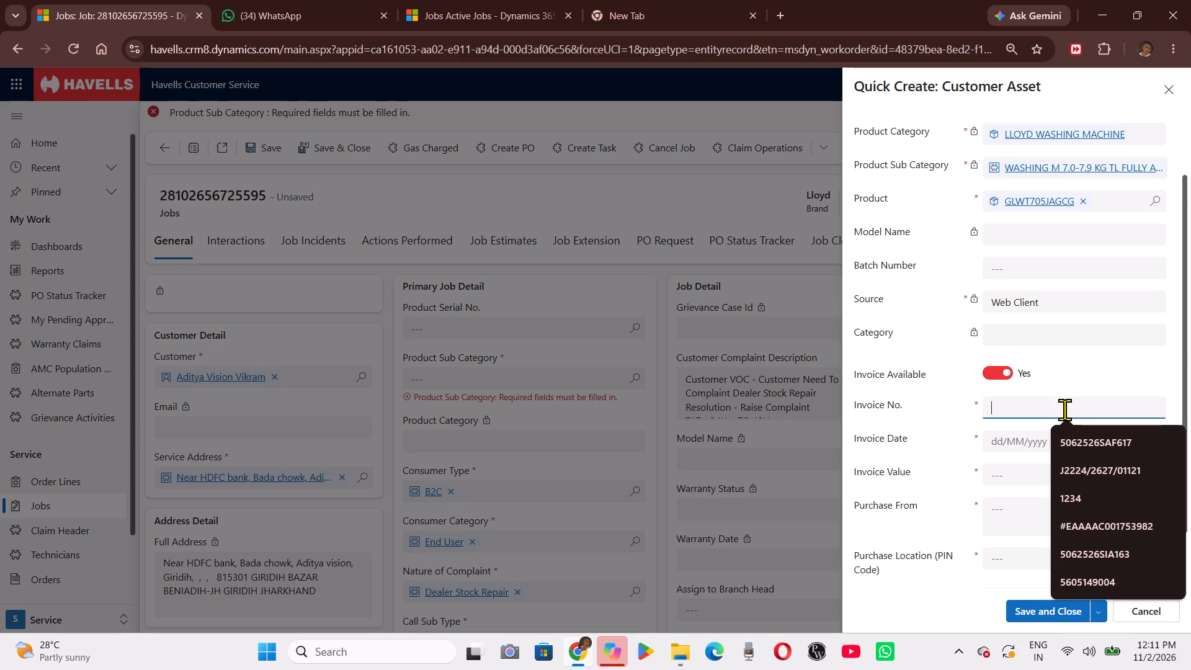
pyautogui.write('597')
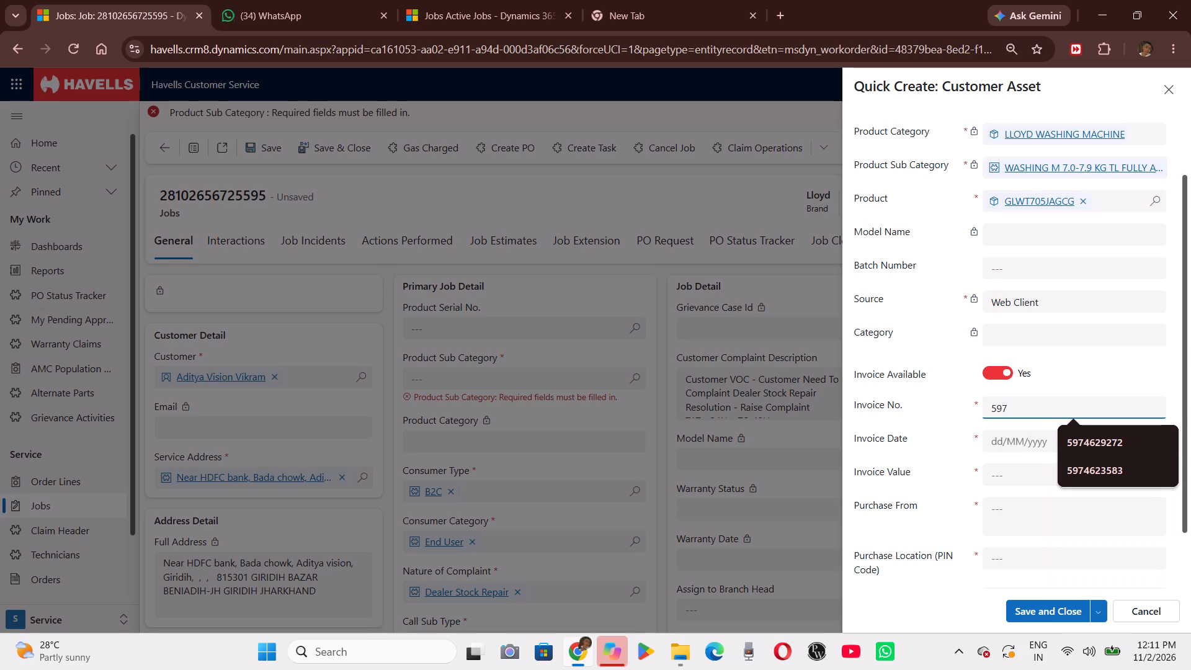
pyautogui.click(1128, 475)
pyautogui.click(1074, 443)
pyautogui.click(1074, 443)
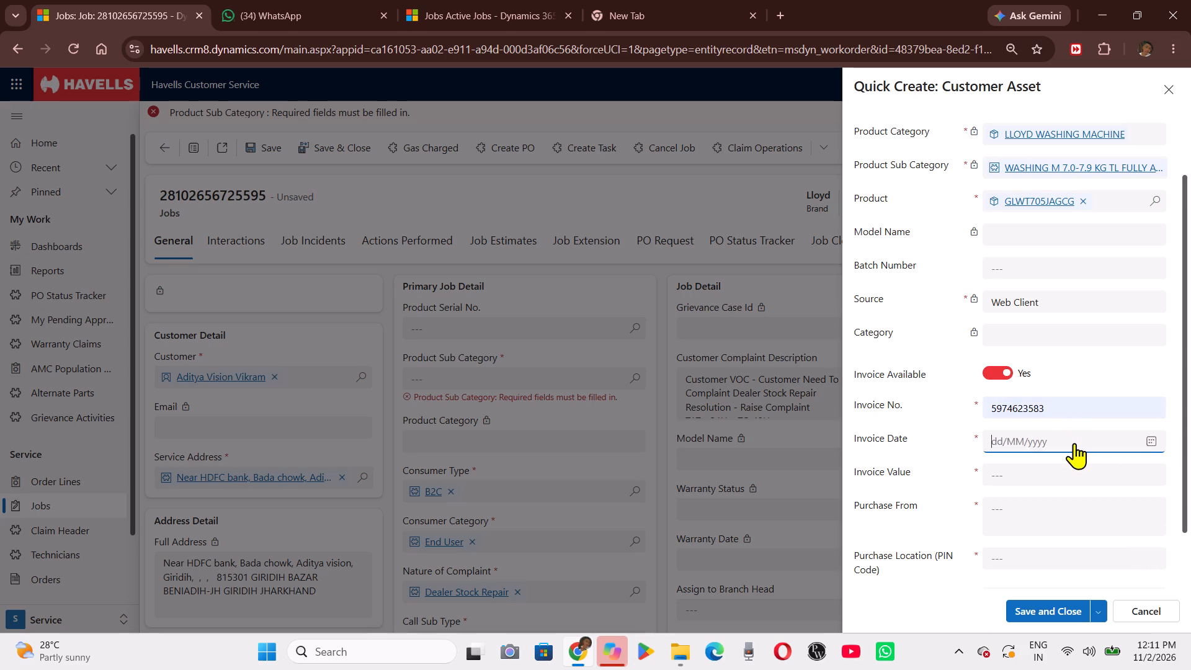
pyautogui.write('18/05/')
pyautogui.write('2026')
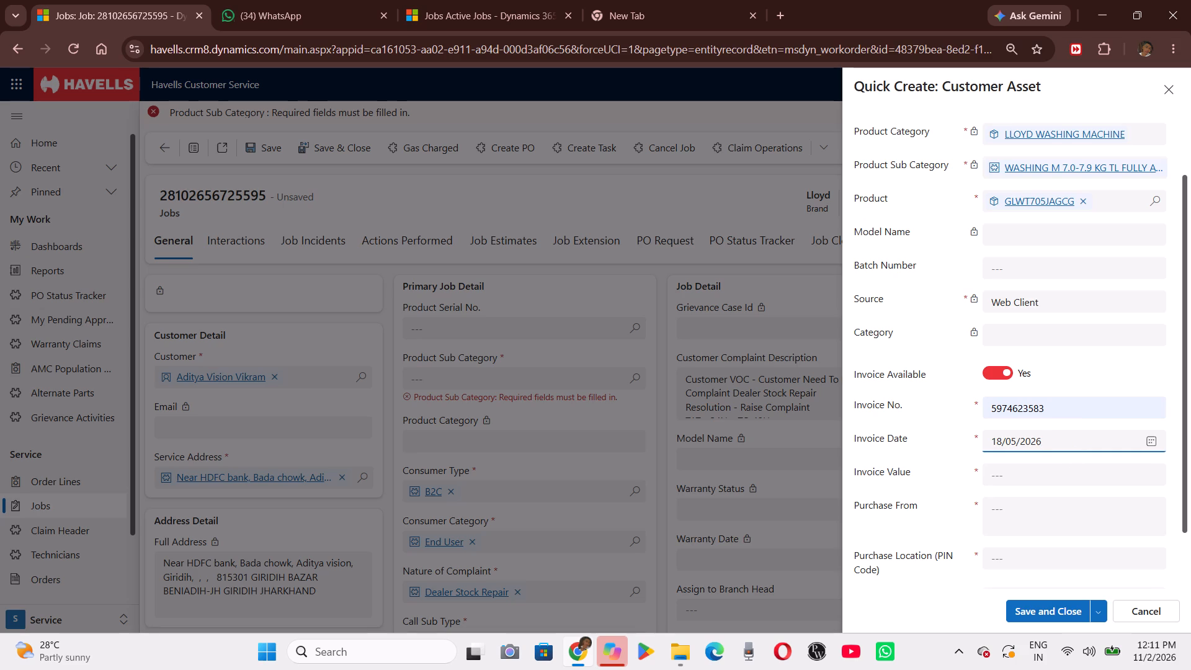
# Open the new asset's remaining purchase details for entry, passing over Invoice Value to Purchase From.
pyautogui.scroll(-1, 1074, 443)
pyautogui.click(1073, 412)
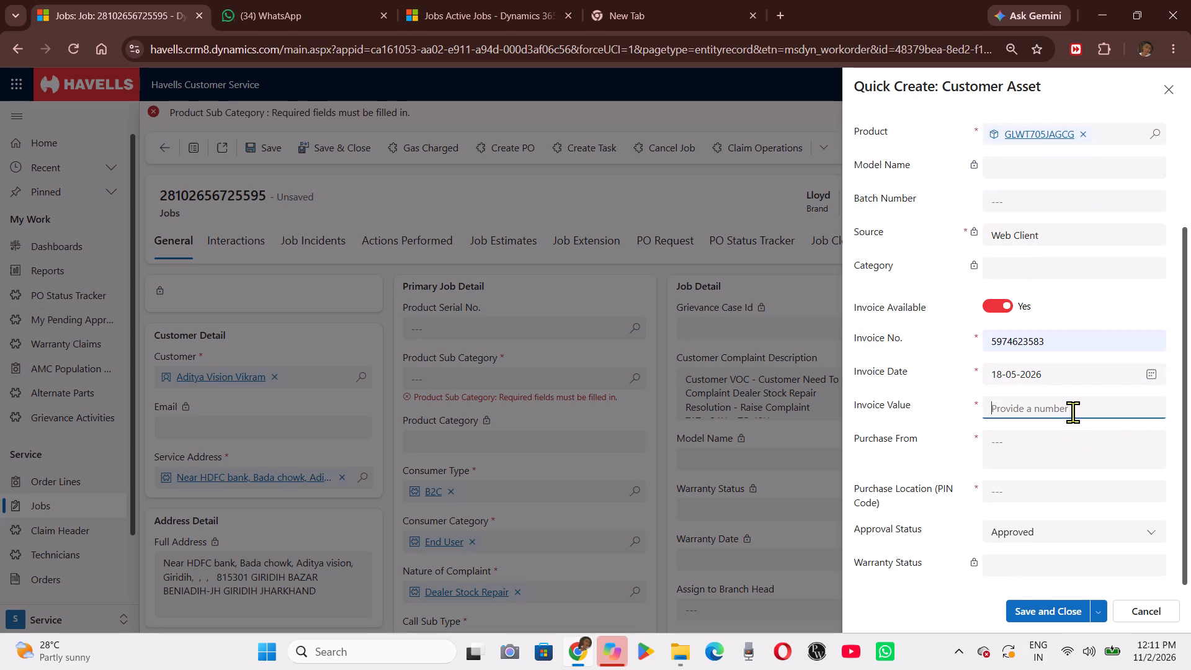
pyautogui.click(1078, 453)
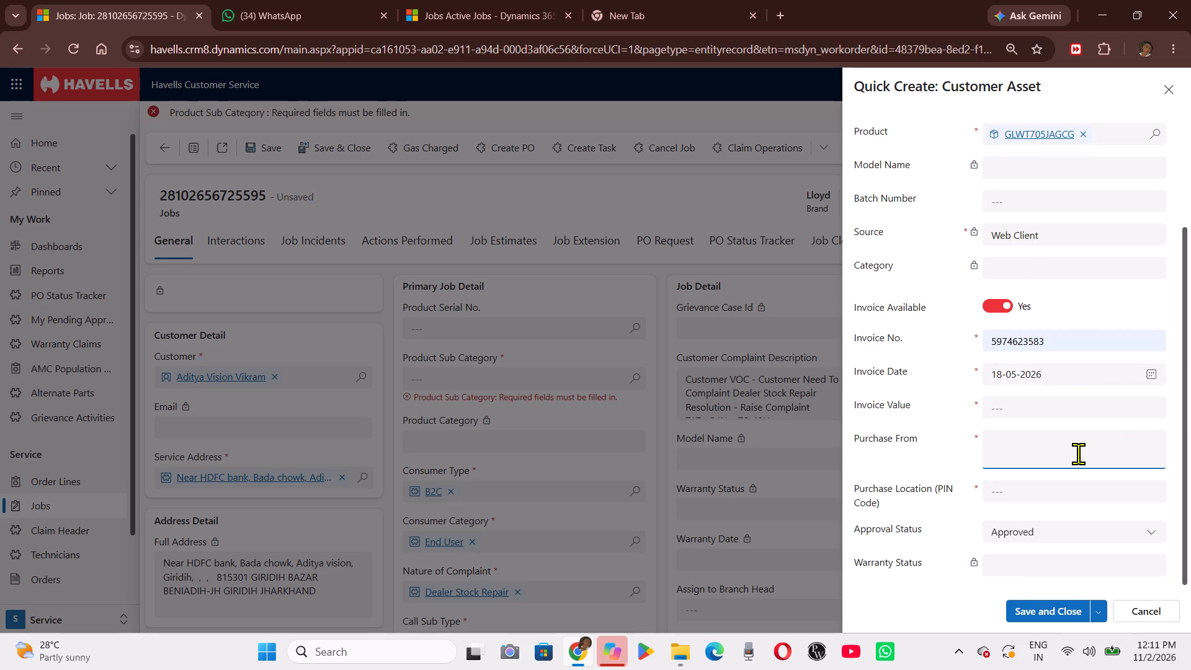
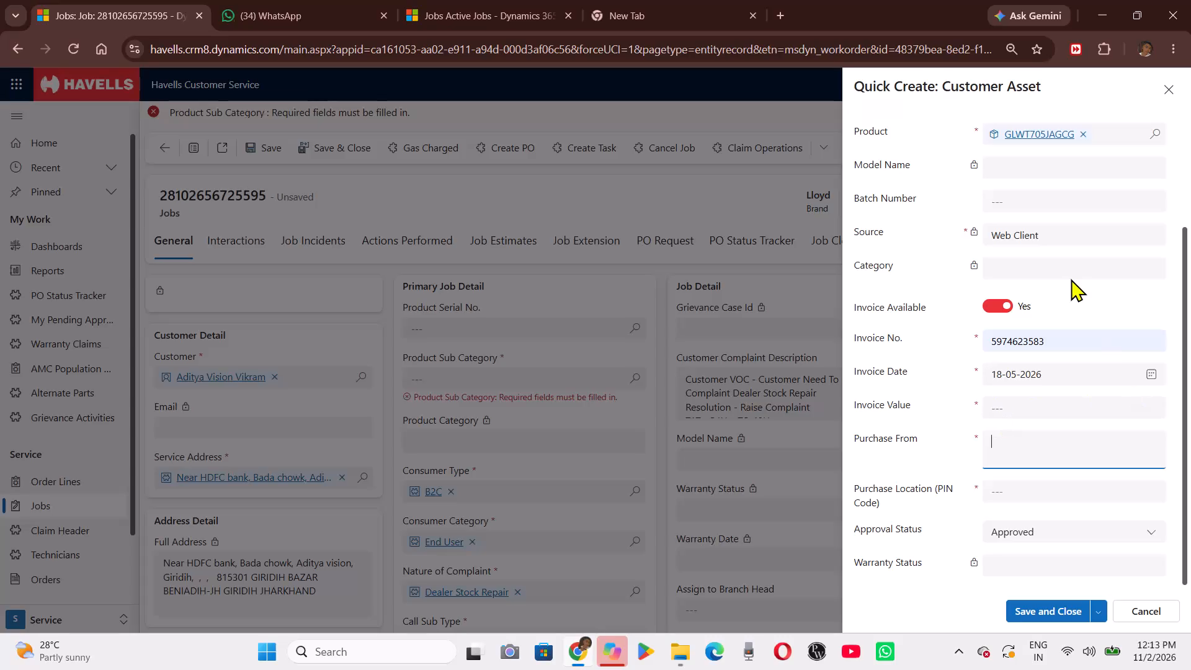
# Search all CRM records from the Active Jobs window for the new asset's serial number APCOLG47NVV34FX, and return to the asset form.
pyautogui.scroll(2, 1071, 279)
pyautogui.tripleClick(1053, 166)
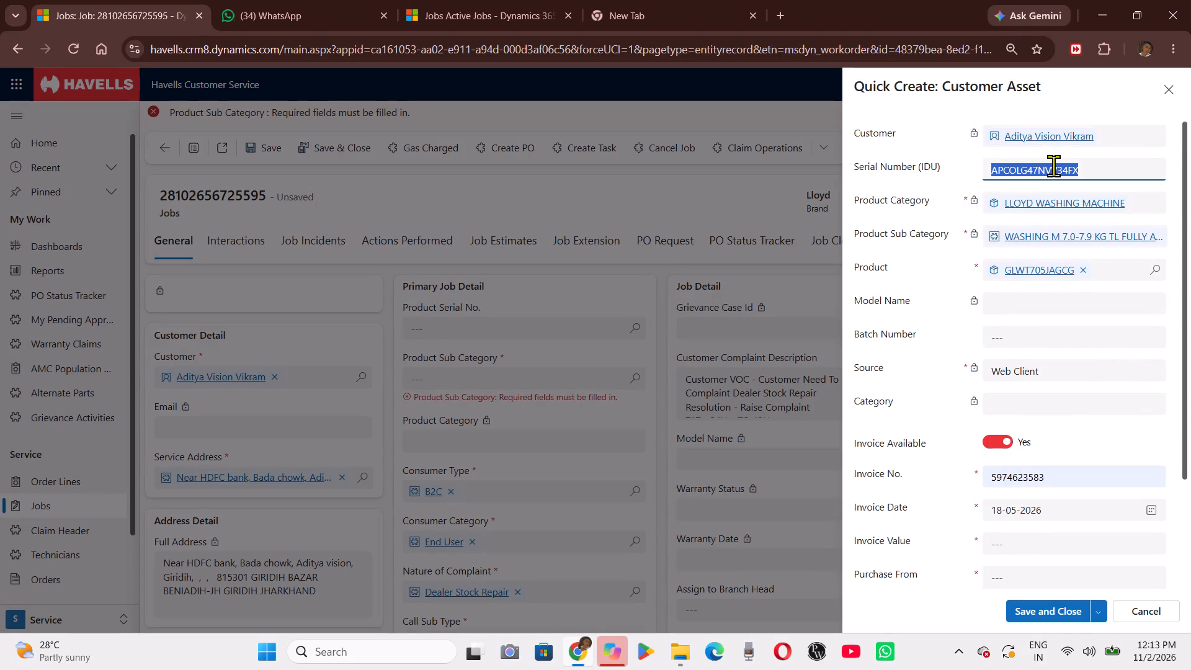
pyautogui.hotkey('ctrl', 'c')
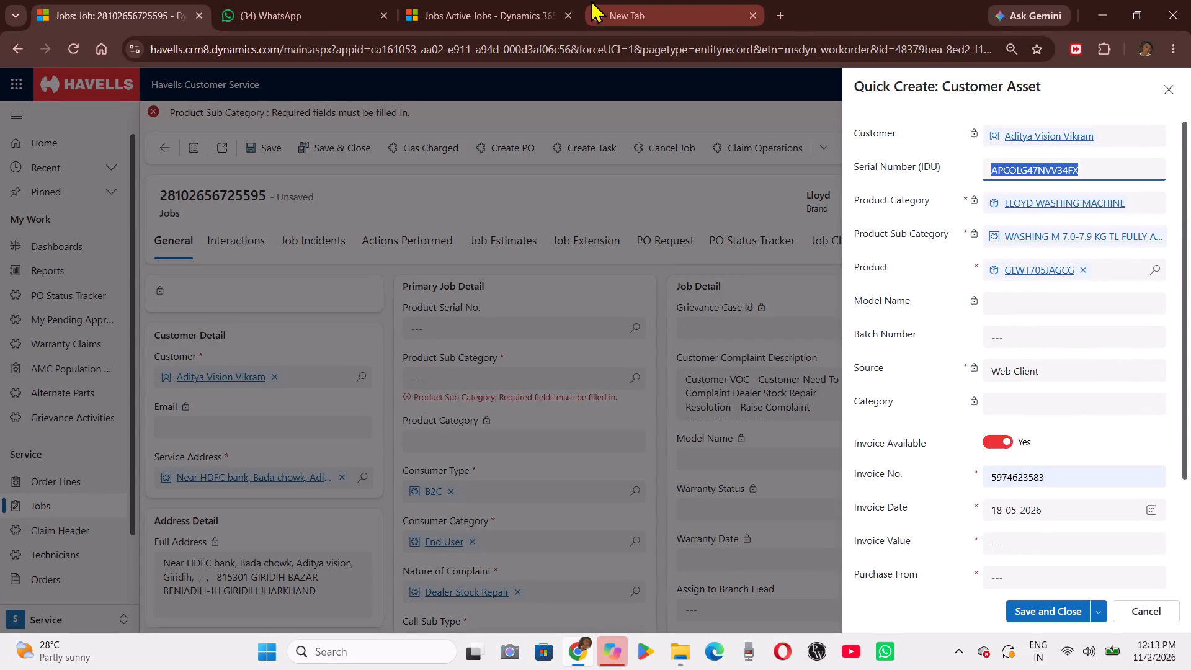
pyautogui.click(177, 0)
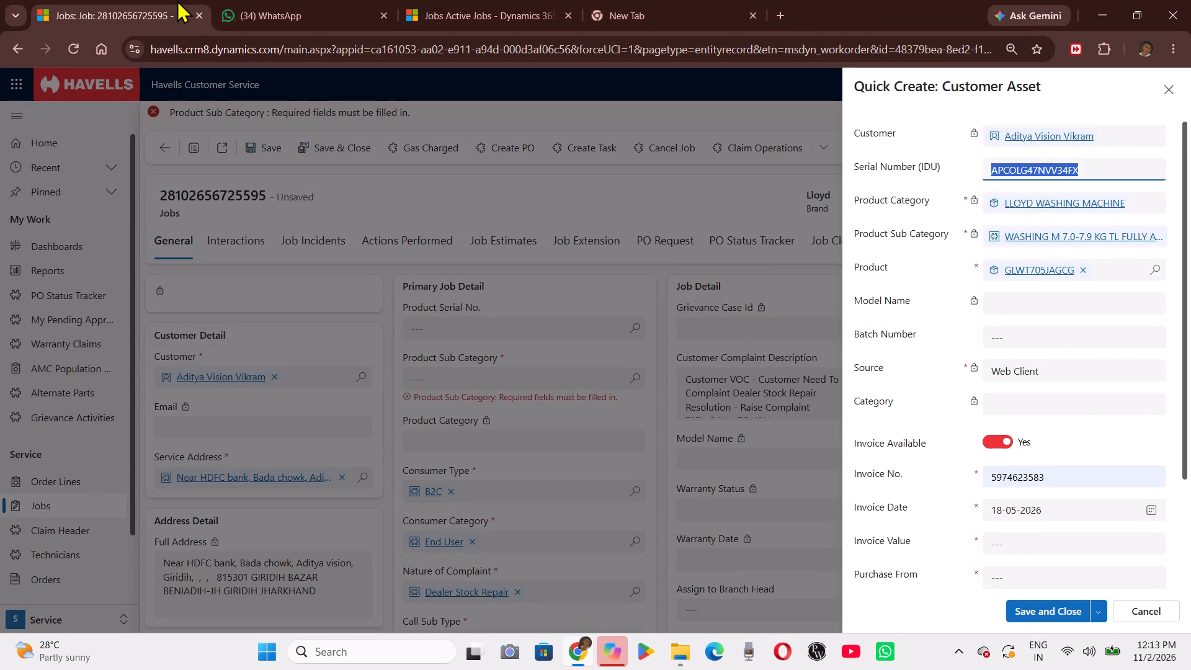
pyautogui.click(485, 0)
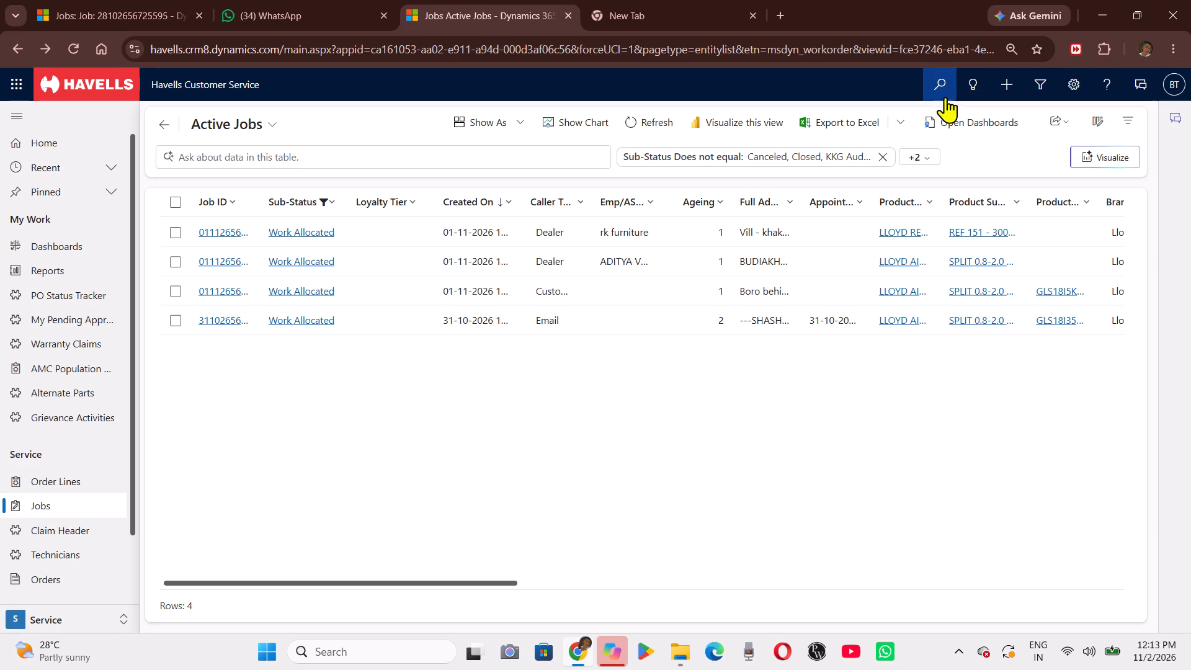
pyautogui.click(939, 89)
pyautogui.click(757, 124)
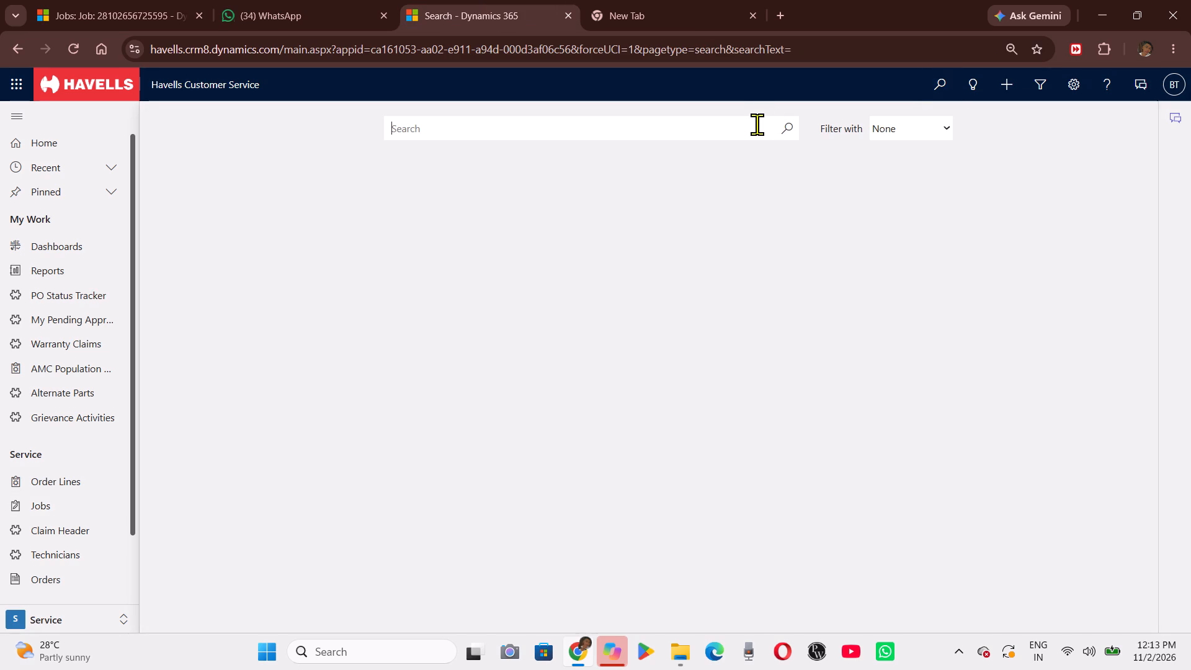
pyautogui.hotkey('ctrl', 'v')
pyautogui.press('Return')
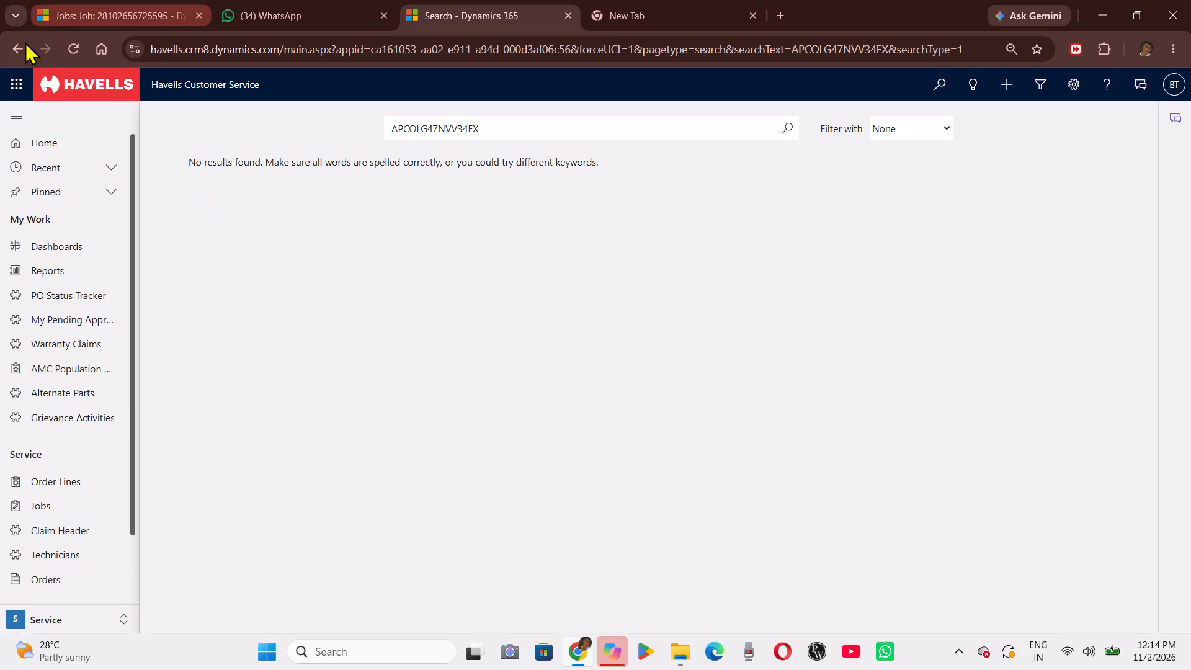
pyautogui.click(5, 53)
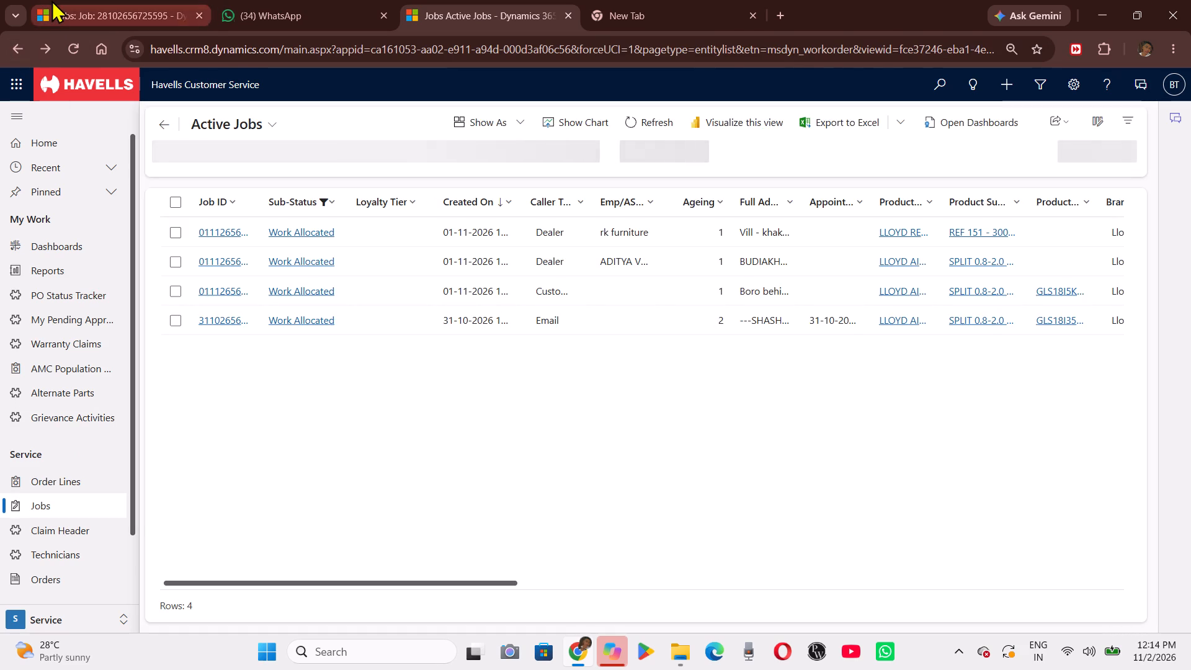
pyautogui.click(51, 0)
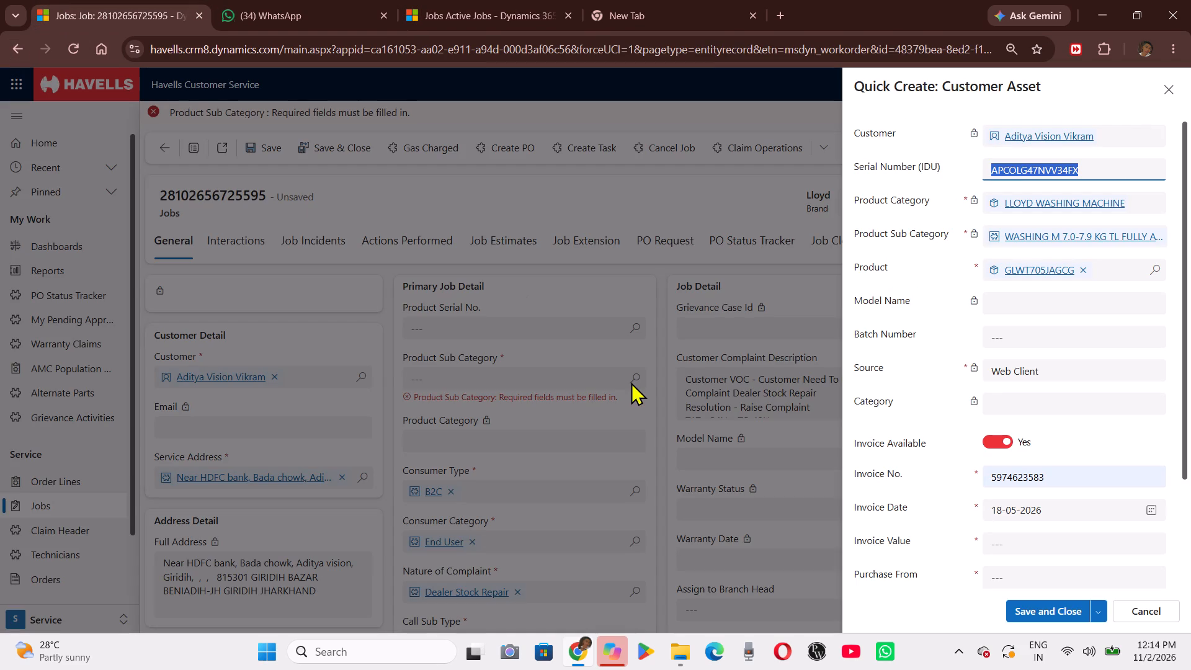
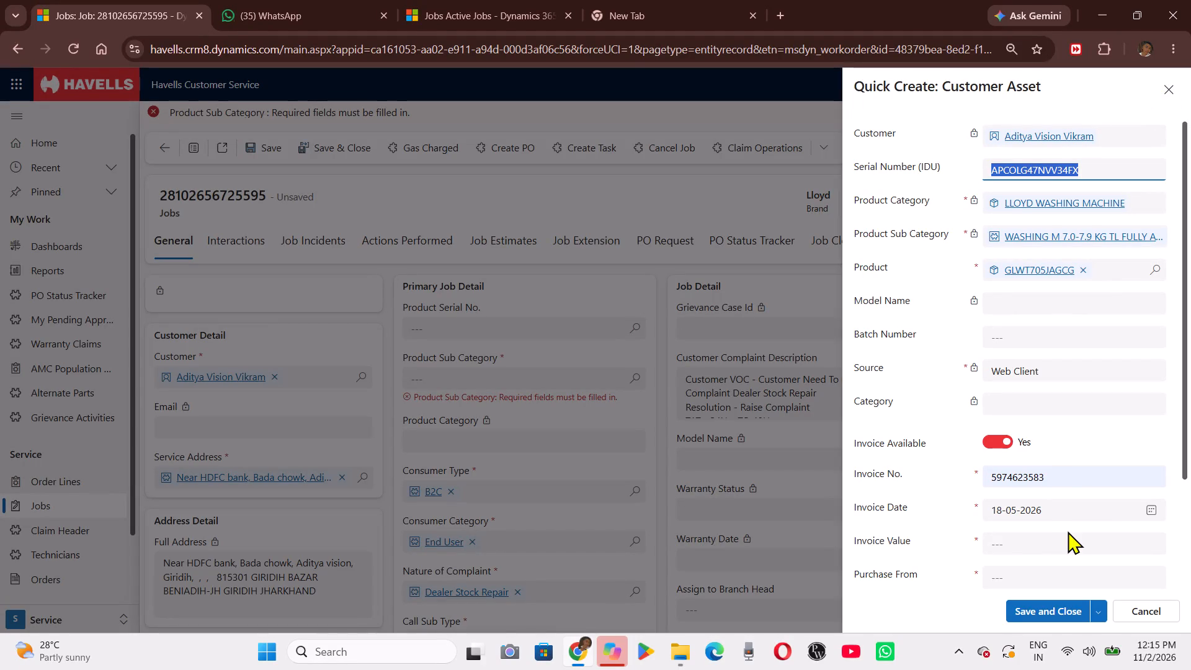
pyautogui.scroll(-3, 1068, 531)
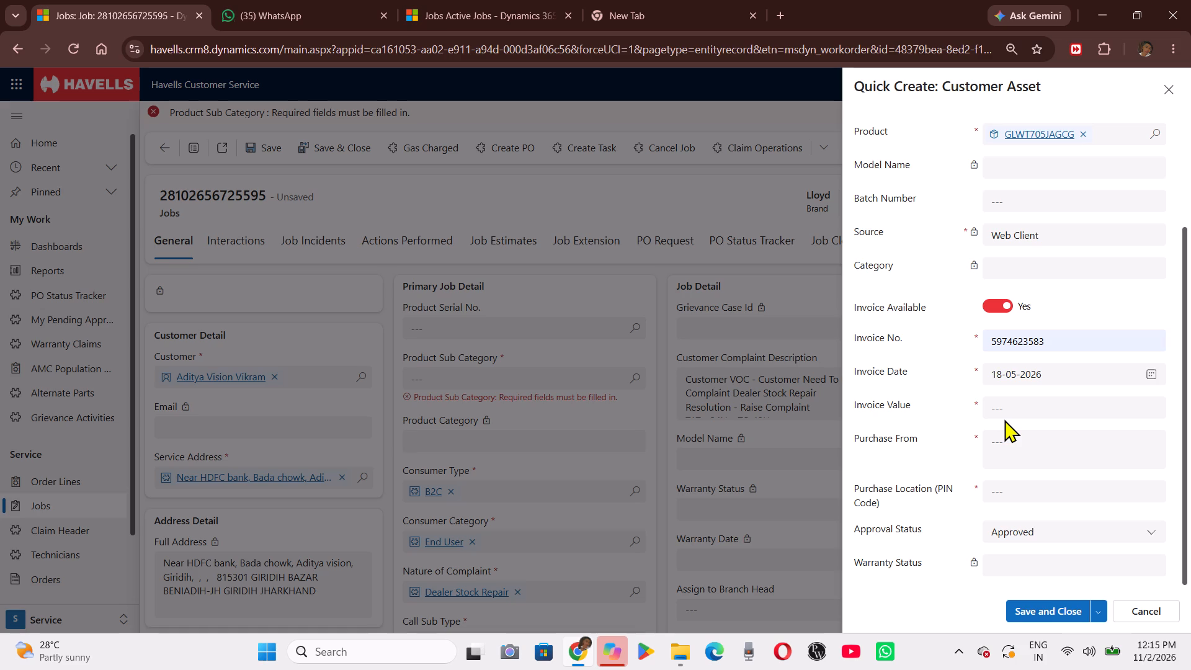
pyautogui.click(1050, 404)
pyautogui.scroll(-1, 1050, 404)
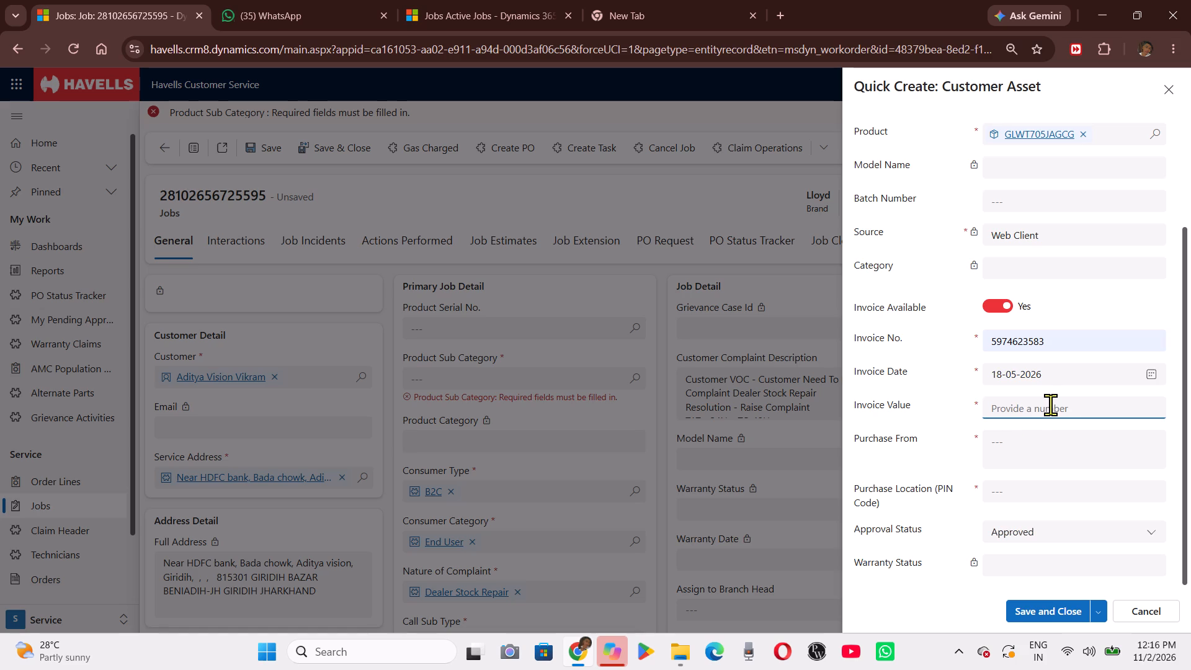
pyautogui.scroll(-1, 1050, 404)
# Discard the unsaved customer asset and the unsaved changes to the washing machine job, returning to the Active Jobs list.
pyautogui.click(1167, 94)
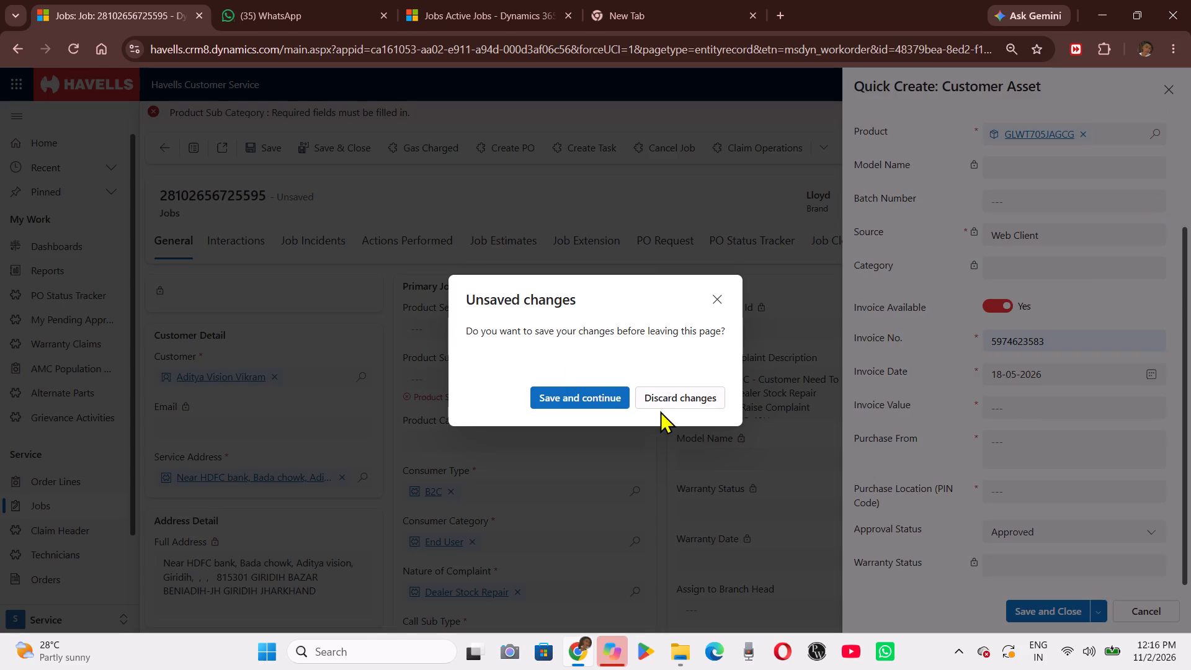
pyautogui.click(675, 406)
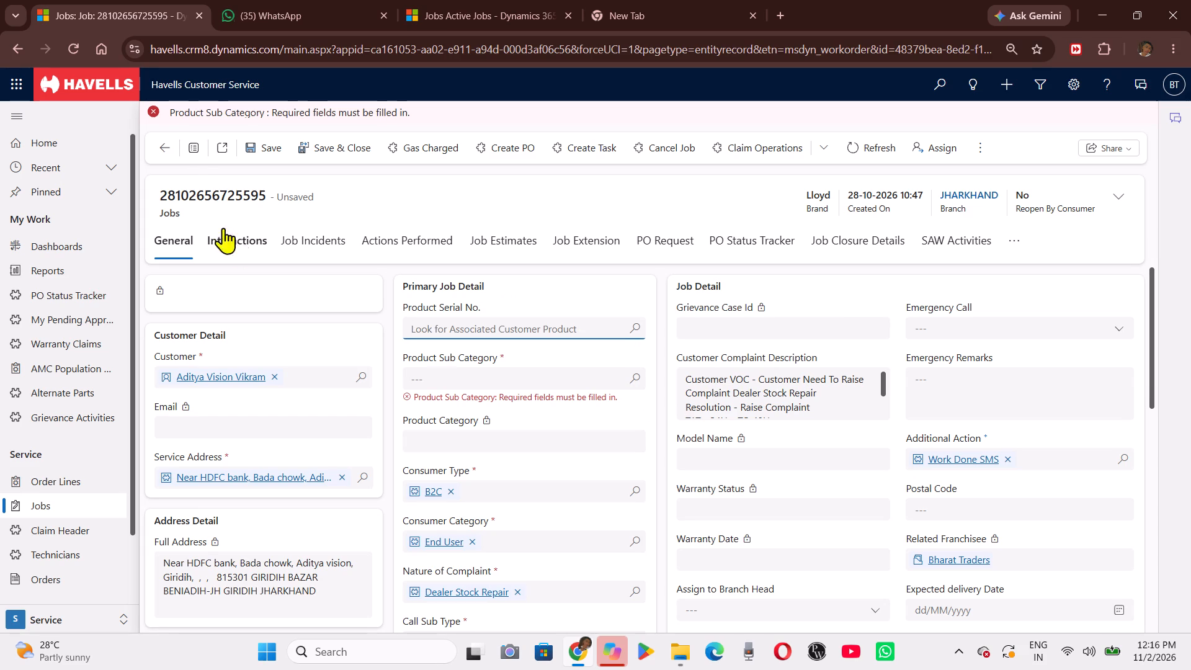
pyautogui.click(170, 153)
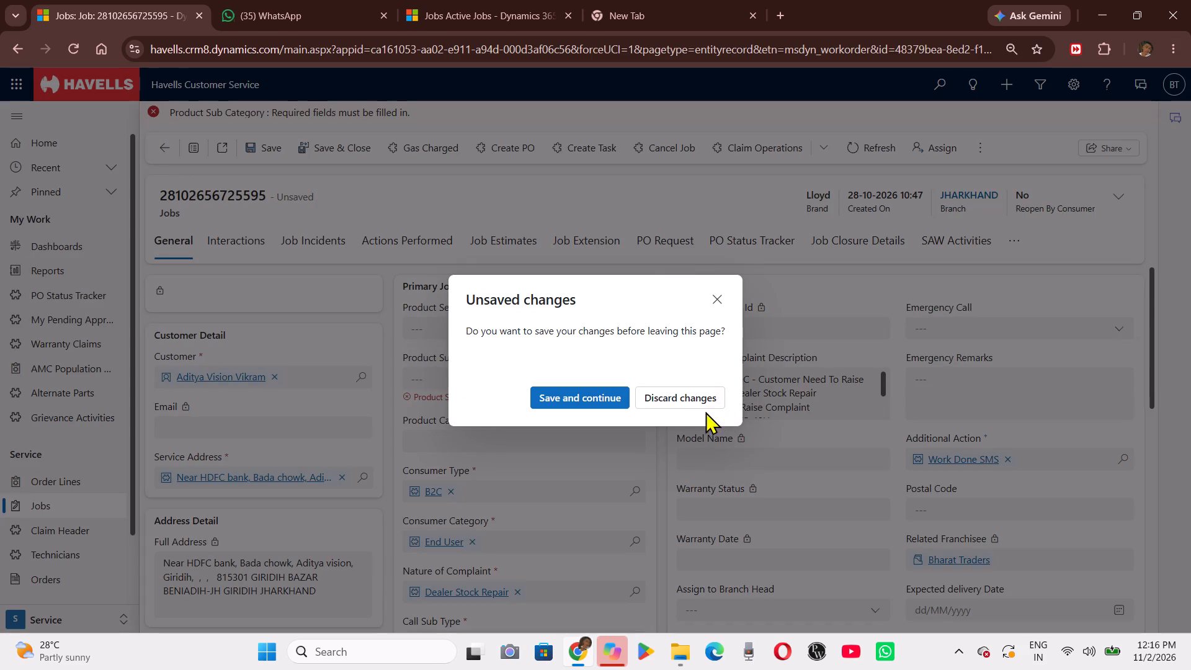
pyautogui.click(695, 404)
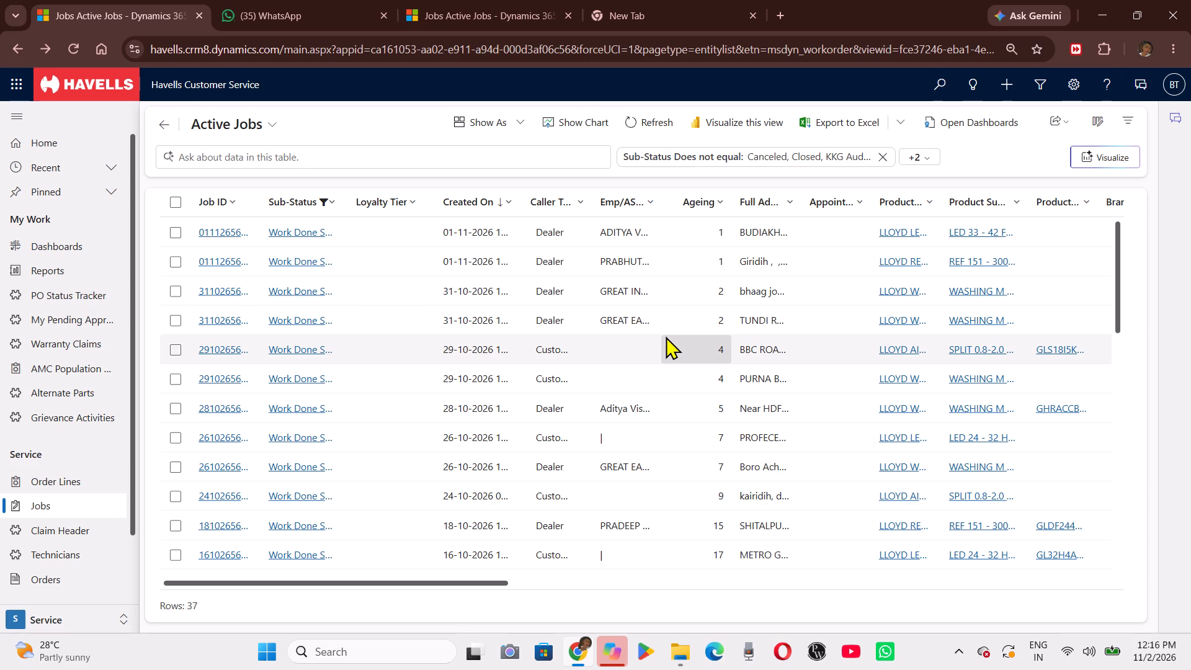
# Examine the Work Done SMS jobs in the Active Jobs list across their product, complaint, owner and customer columns.
pyautogui.hscroll(-4, 666, 336)
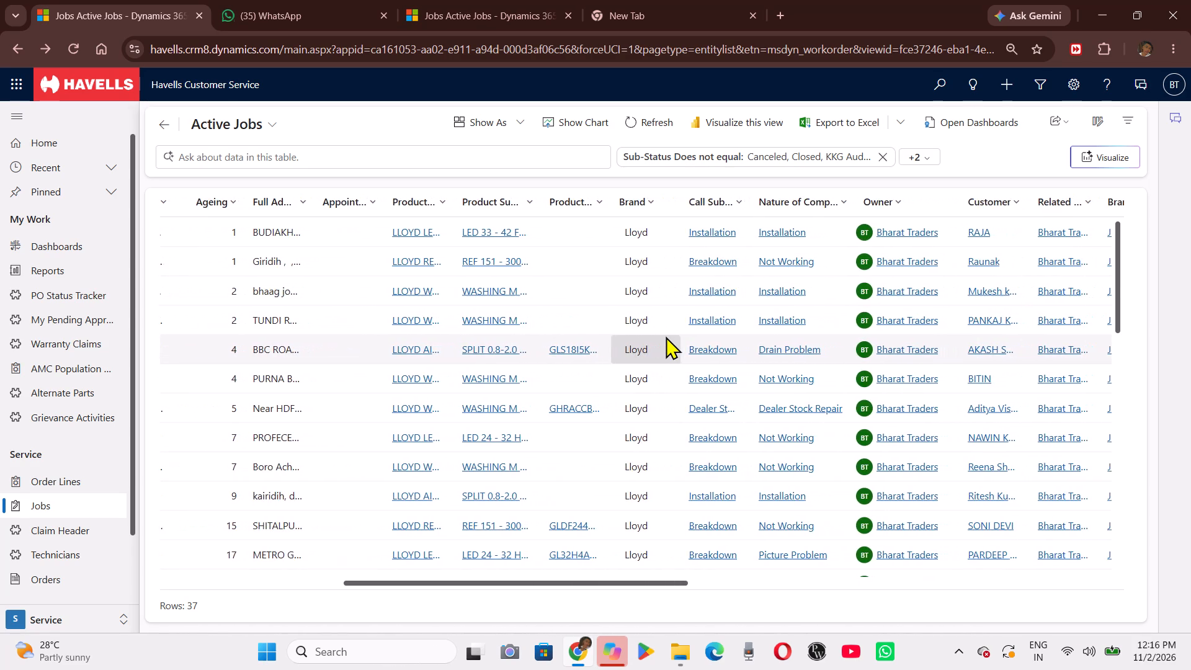
pyautogui.hscroll(1, 666, 336)
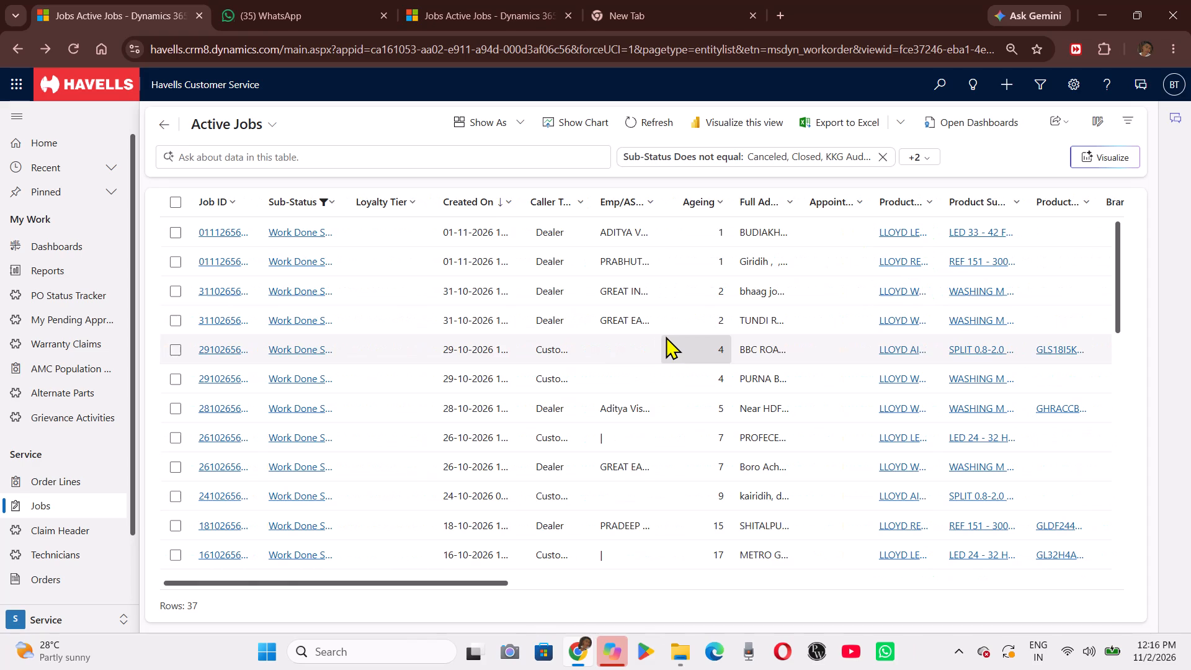
pyautogui.hscroll(-4, 666, 336)
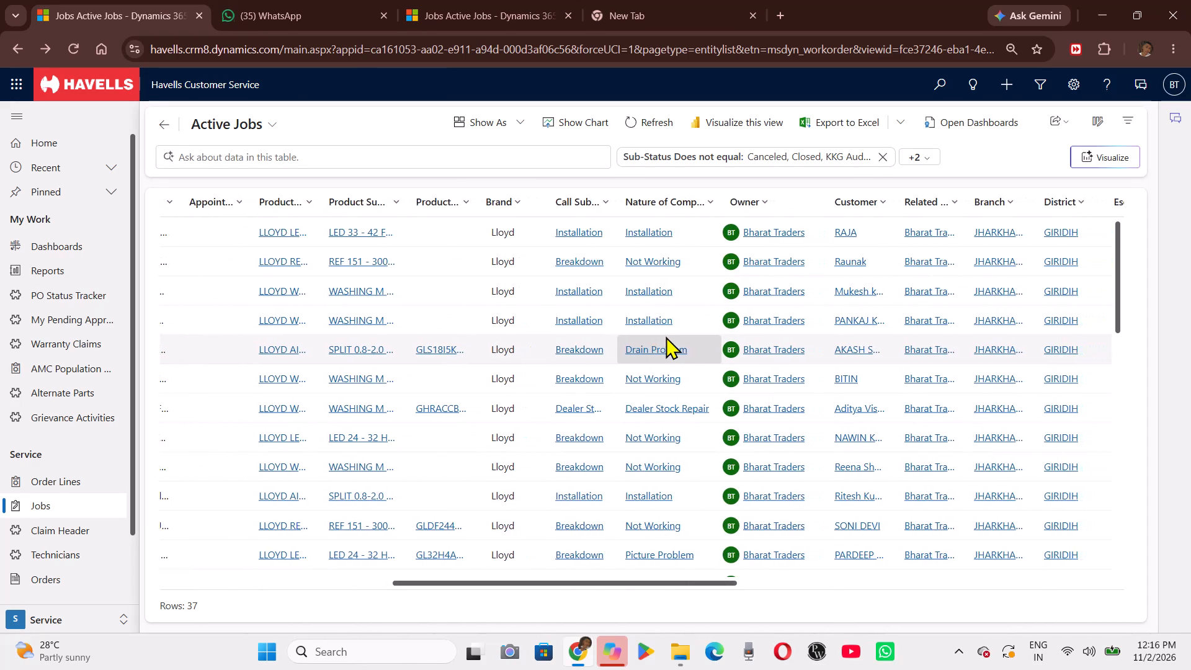
pyautogui.hscroll(-1, 666, 336)
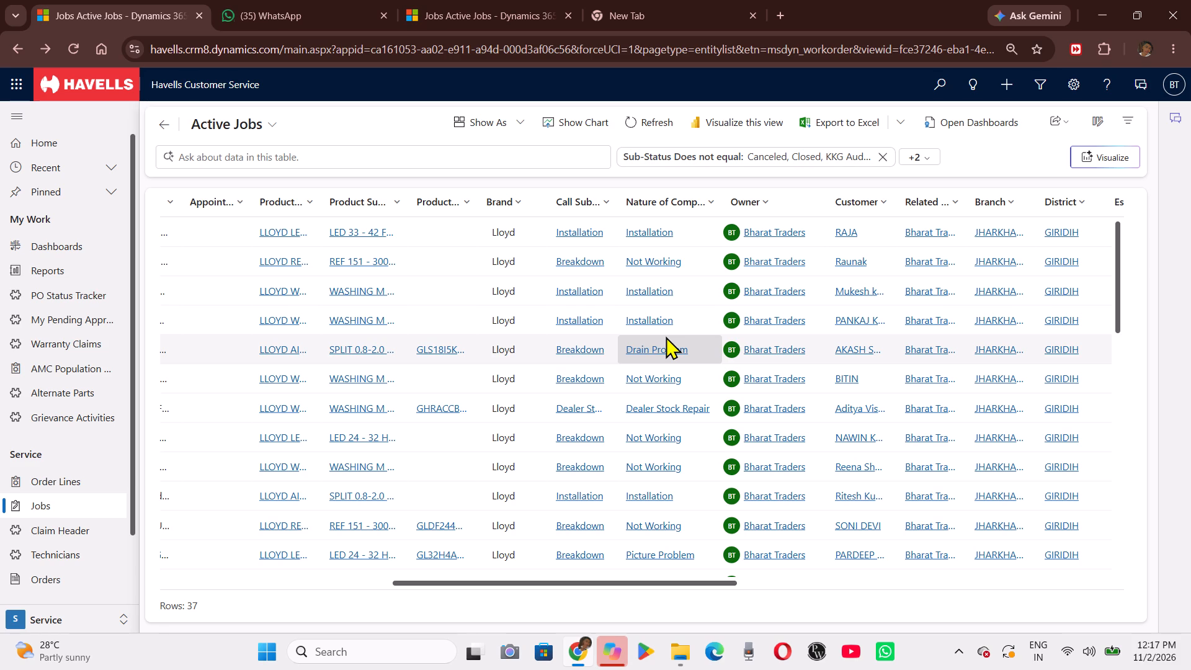
pyautogui.scroll(6, 666, 336)
# Switch to the other Active Jobs list and examine the Work Allocated jobs' product, complaint, owner and customer details.
pyautogui.click(110, 0)
pyautogui.click(541, 0)
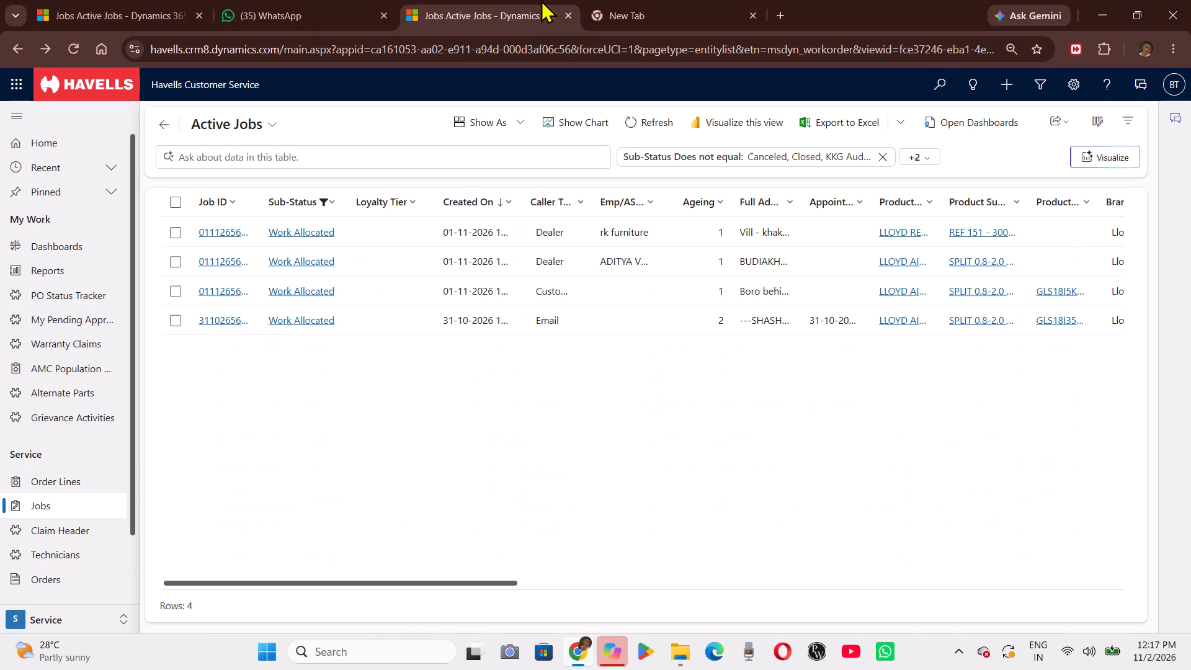
pyautogui.scroll(2, 551, 270)
pyautogui.click(627, 114)
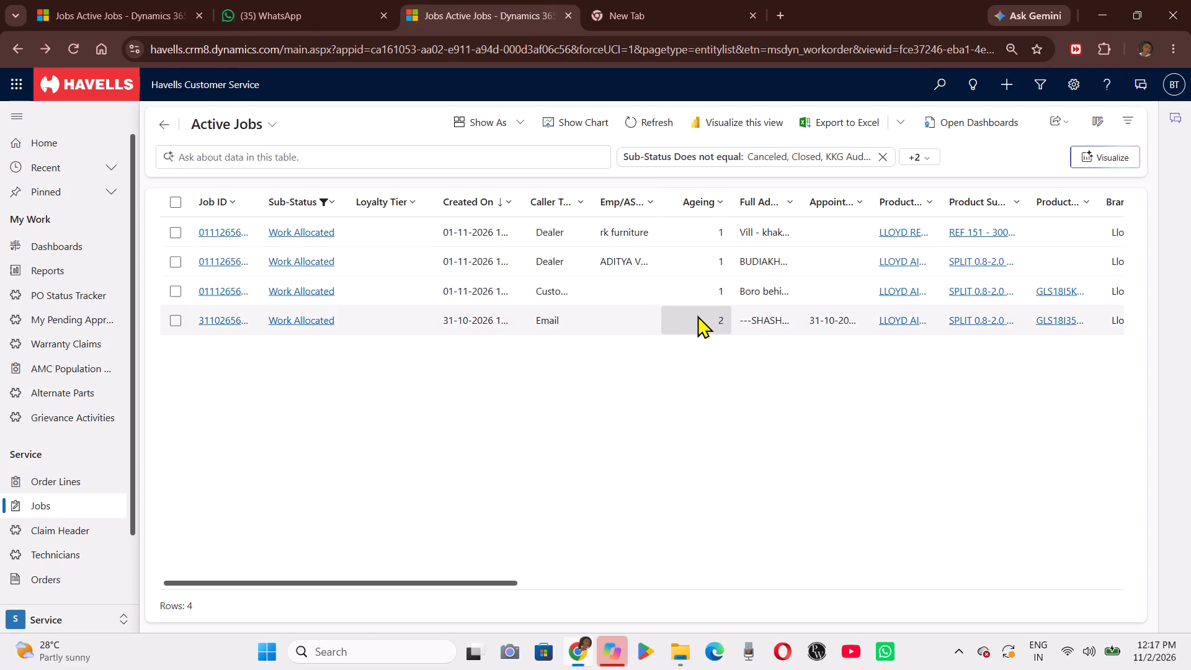
pyautogui.hscroll(-2, 697, 315)
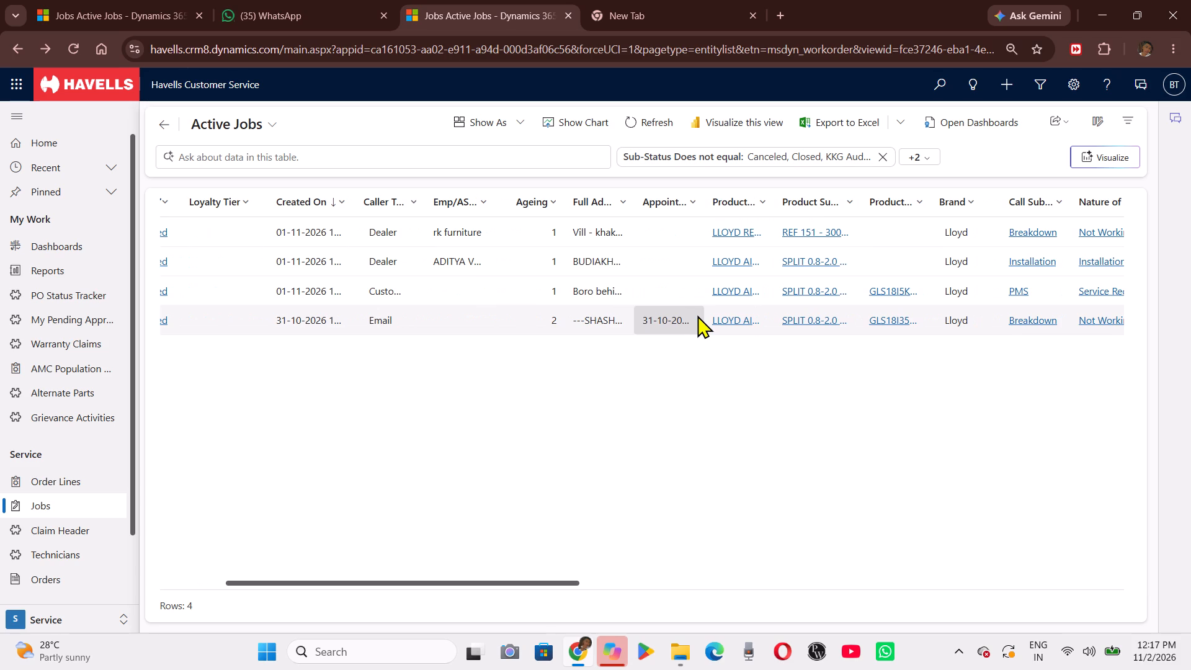
pyautogui.hscroll(-1, 697, 315)
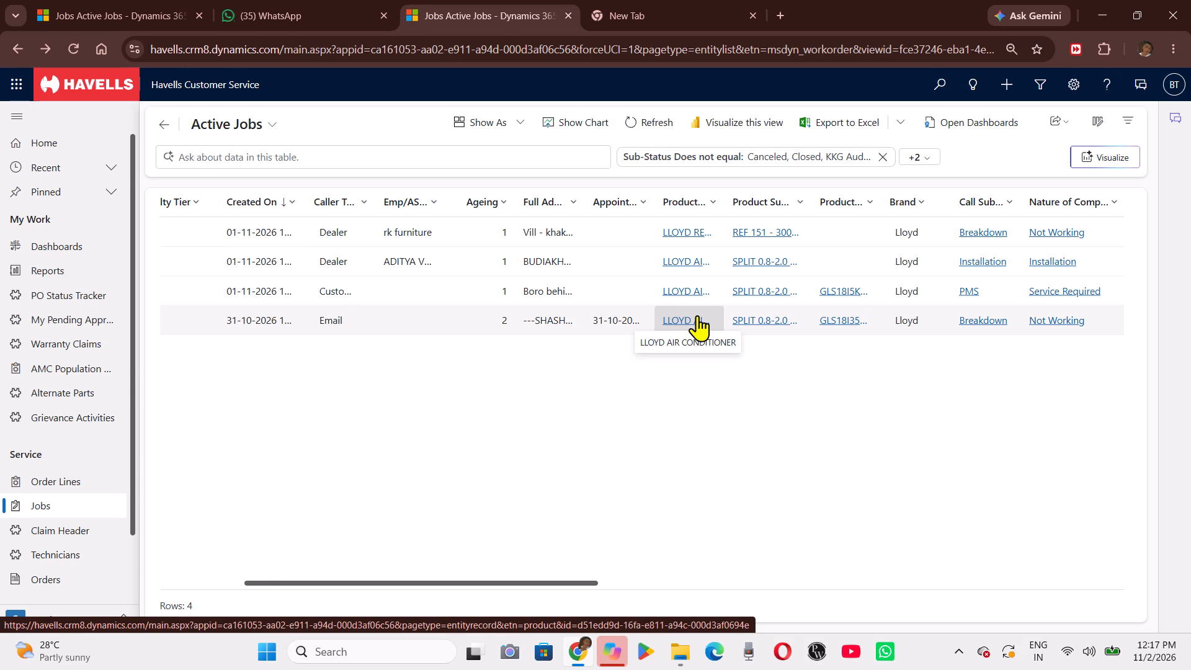
pyautogui.hscroll(-3, 697, 315)
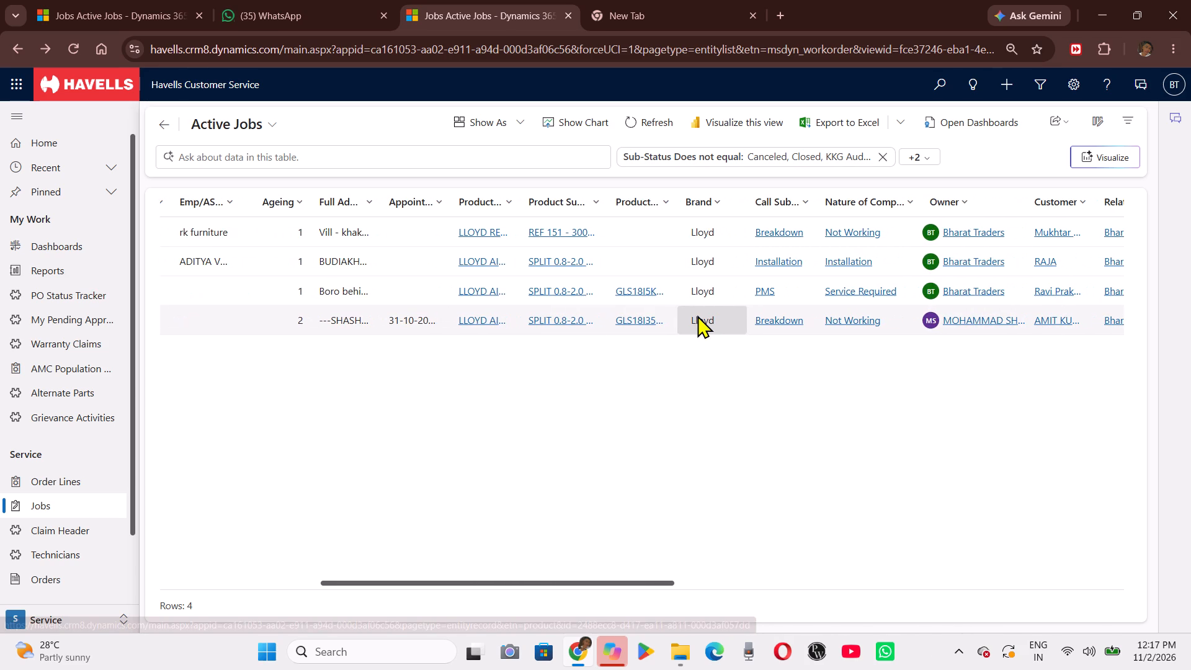
pyautogui.hscroll(1, 697, 315)
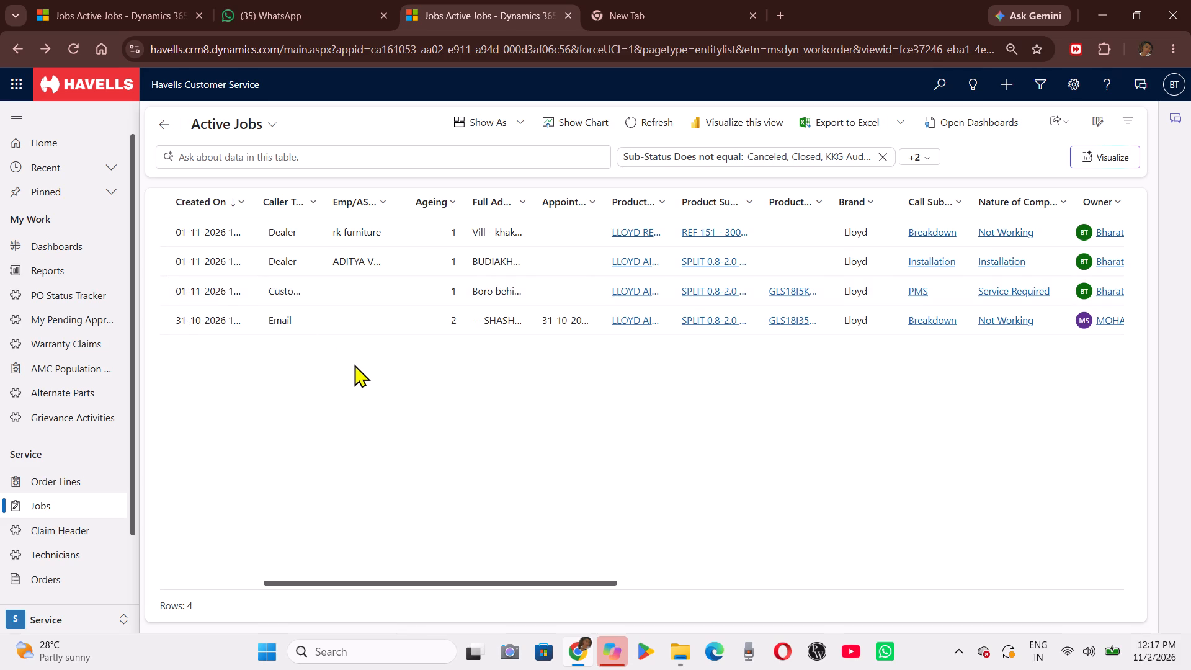
pyautogui.hscroll(-1, 358, 368)
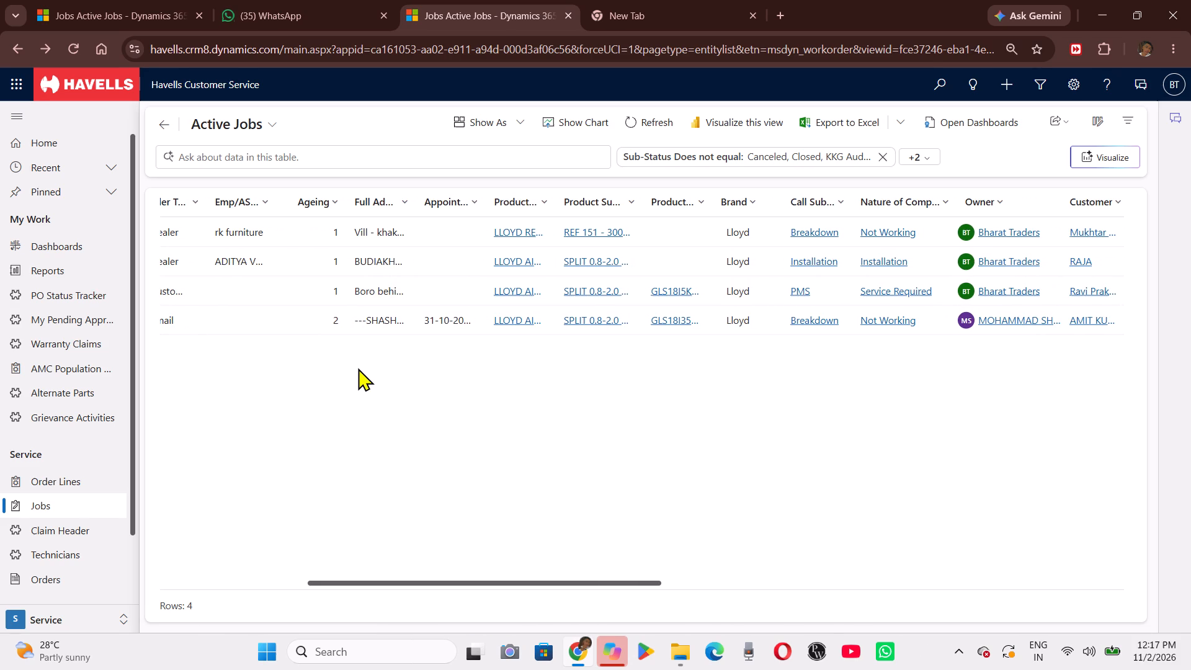
pyautogui.hscroll(2, 358, 368)
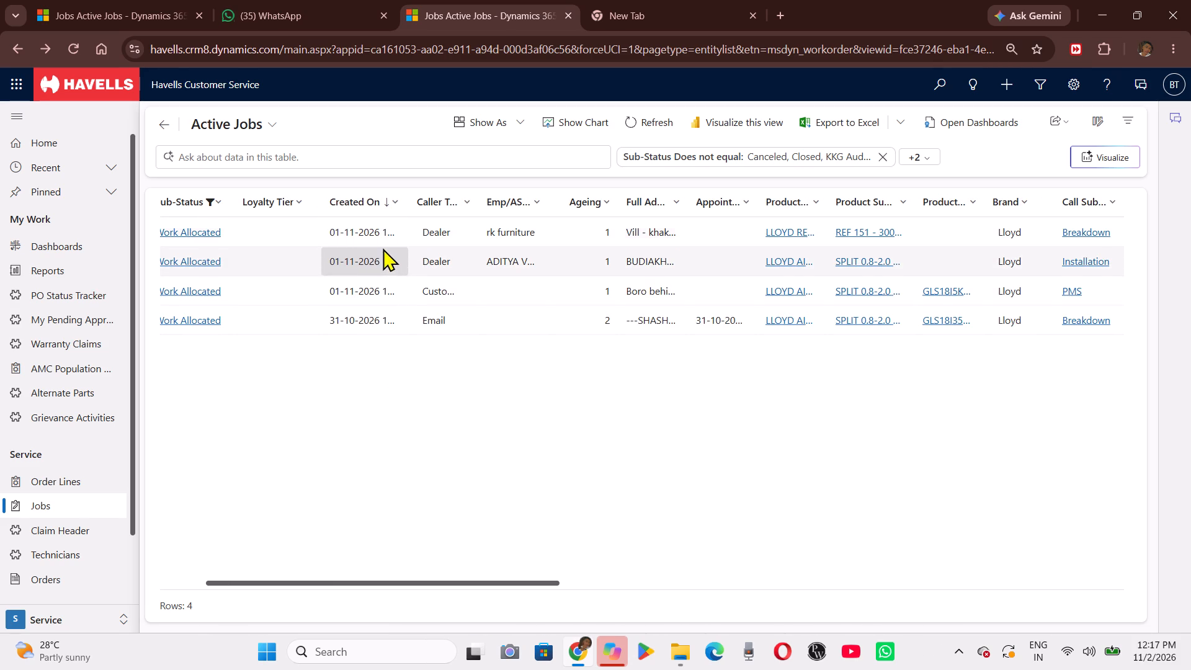
pyautogui.hscroll(1, 622, 540)
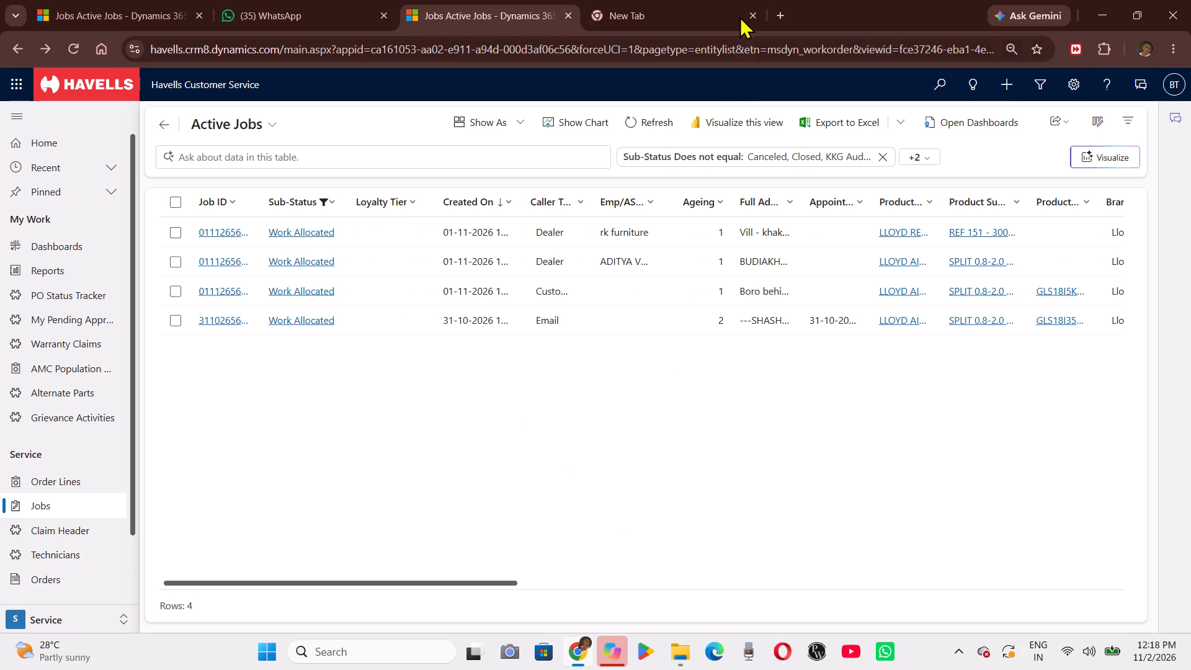
# Open the Havells CRM in a new browser tab from the saved havells shortcut.
pyautogui.click(779, 5)
pyautogui.click(736, 435)
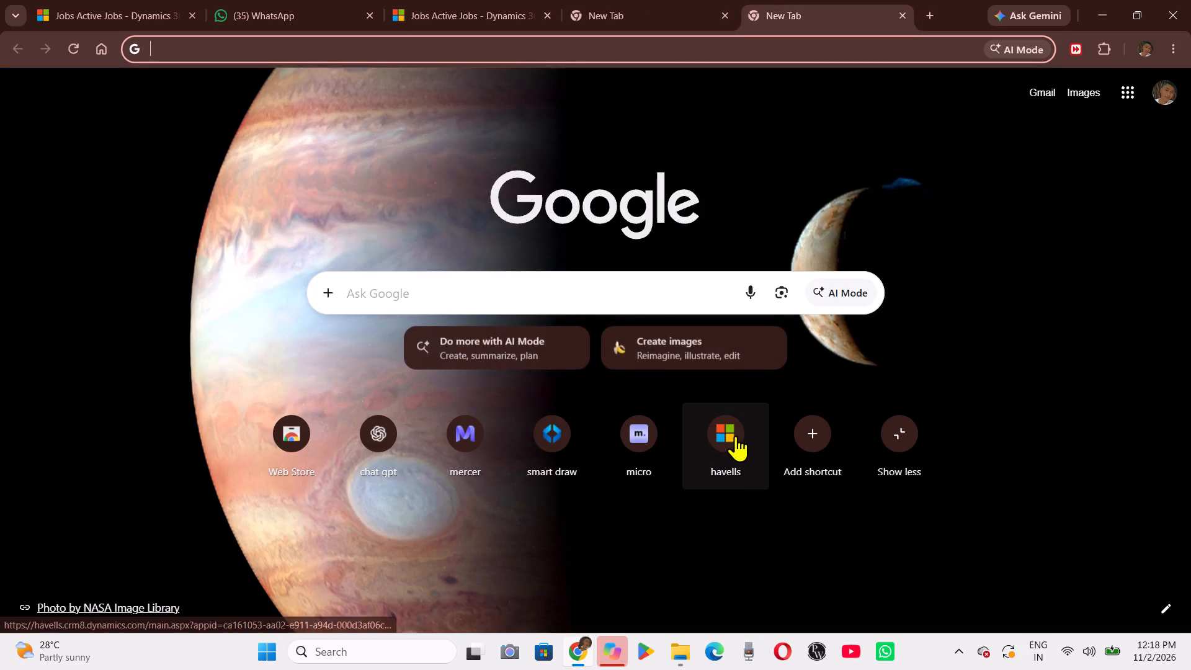
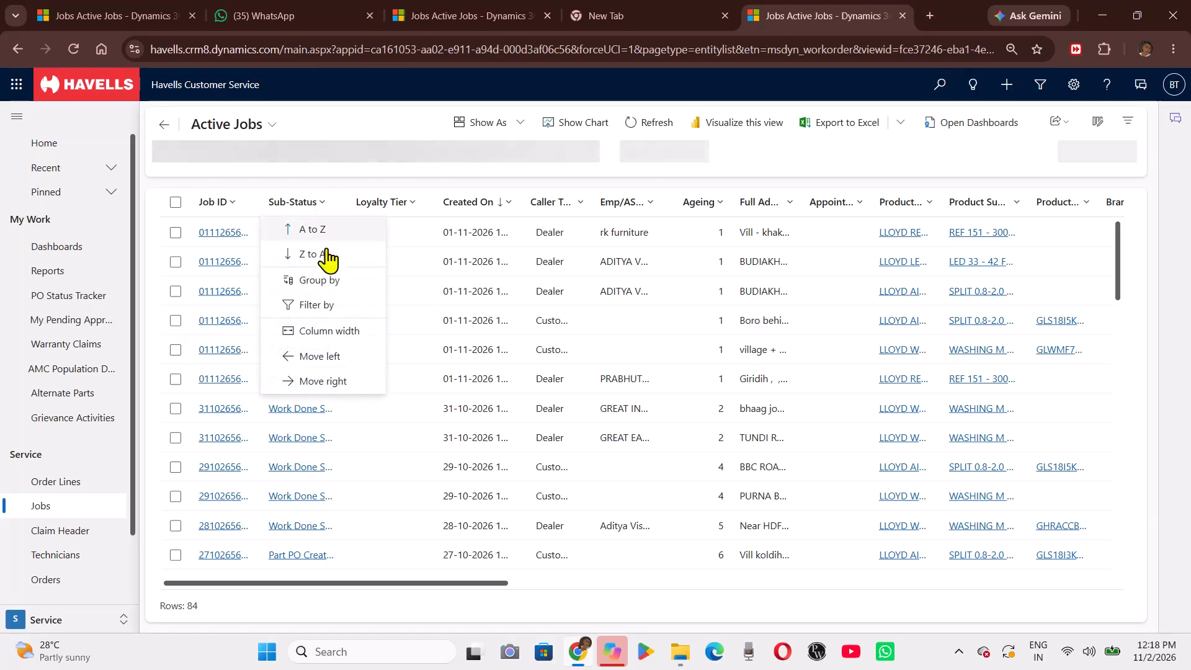
# Filter the Active Jobs list to jobs whose Sub-Status equals Work Done.
pyautogui.click(327, 301)
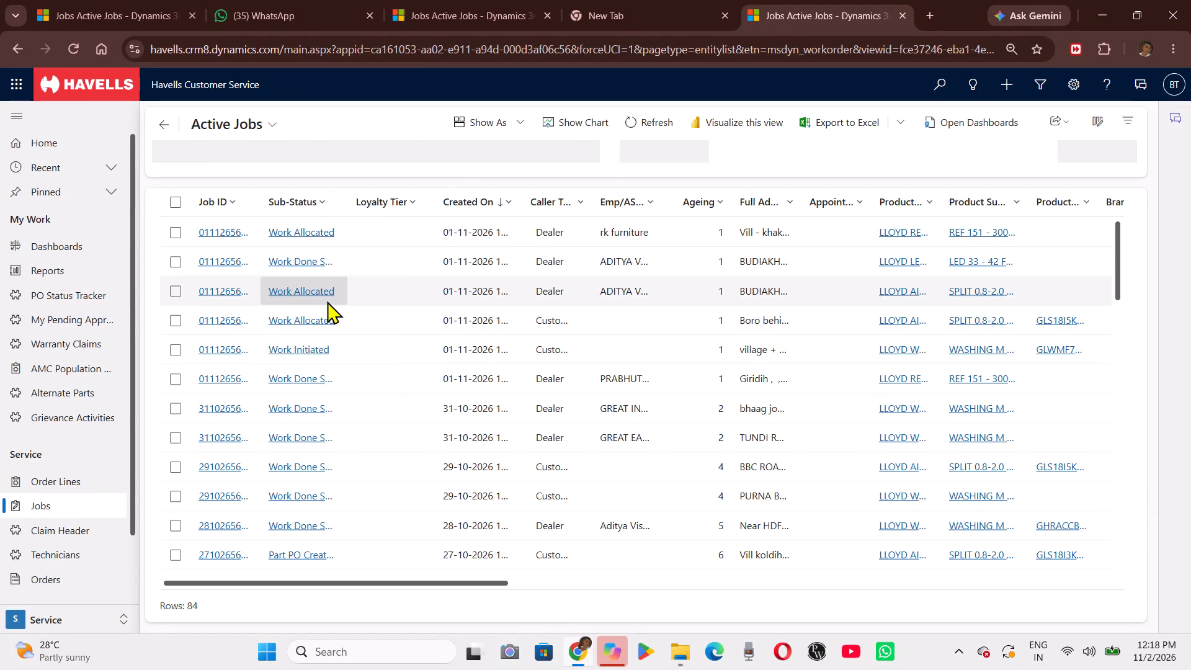
pyautogui.click(352, 297)
pyautogui.press('w')
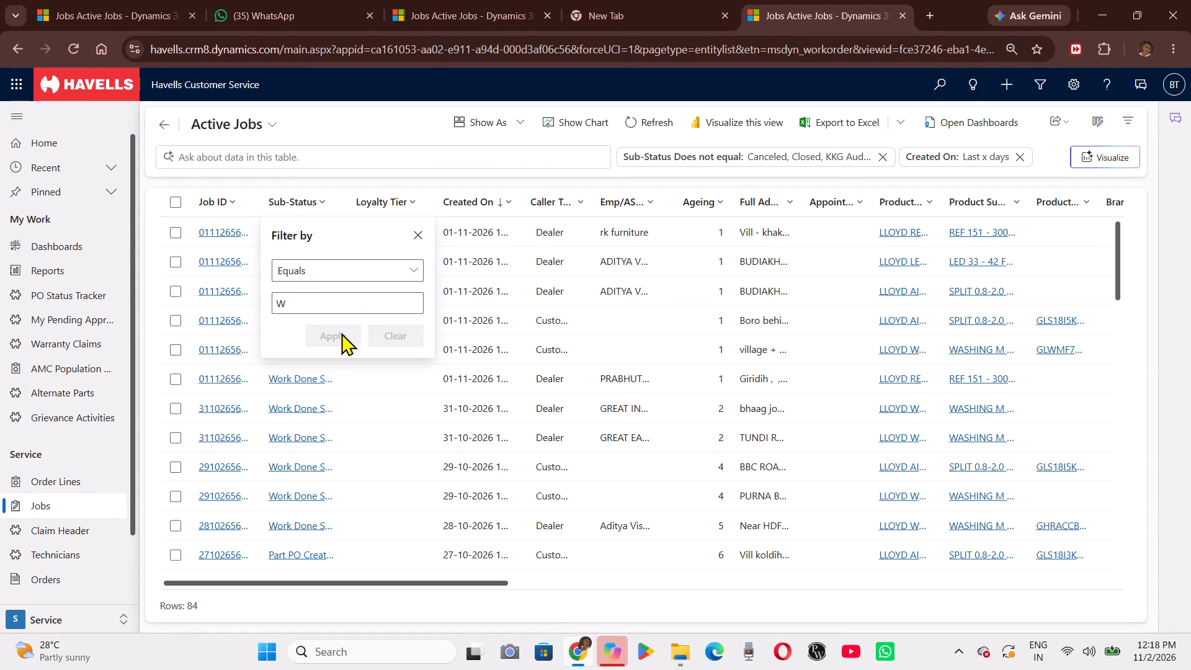
pyautogui.click(325, 308)
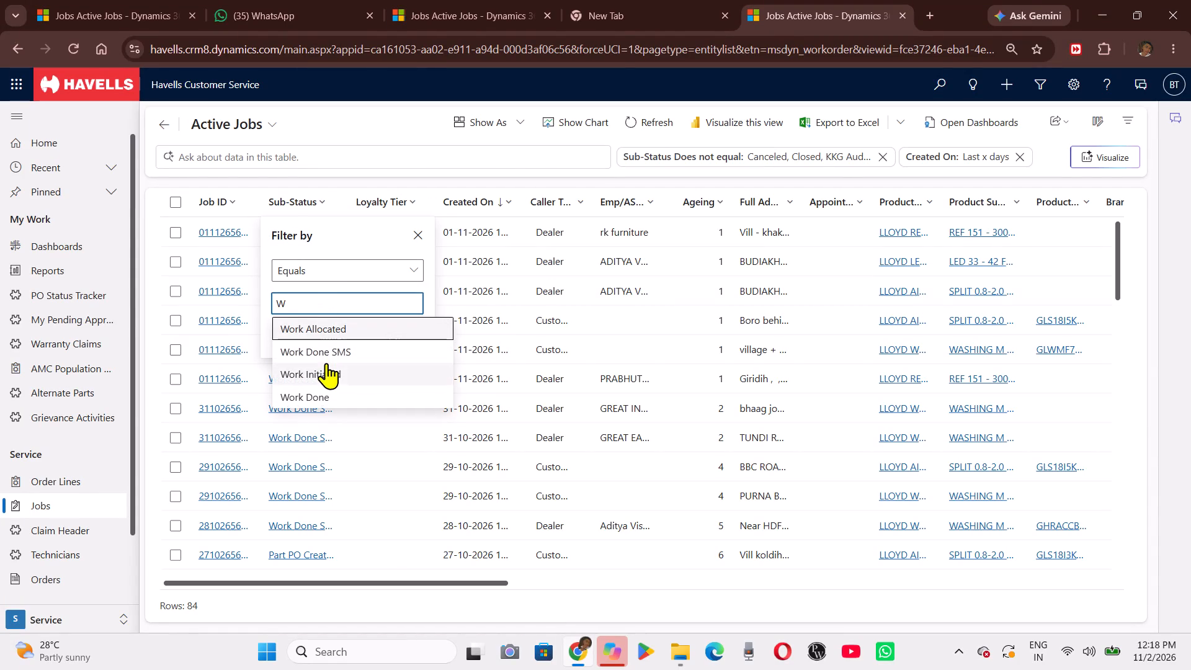
pyautogui.click(326, 391)
pyautogui.click(334, 355)
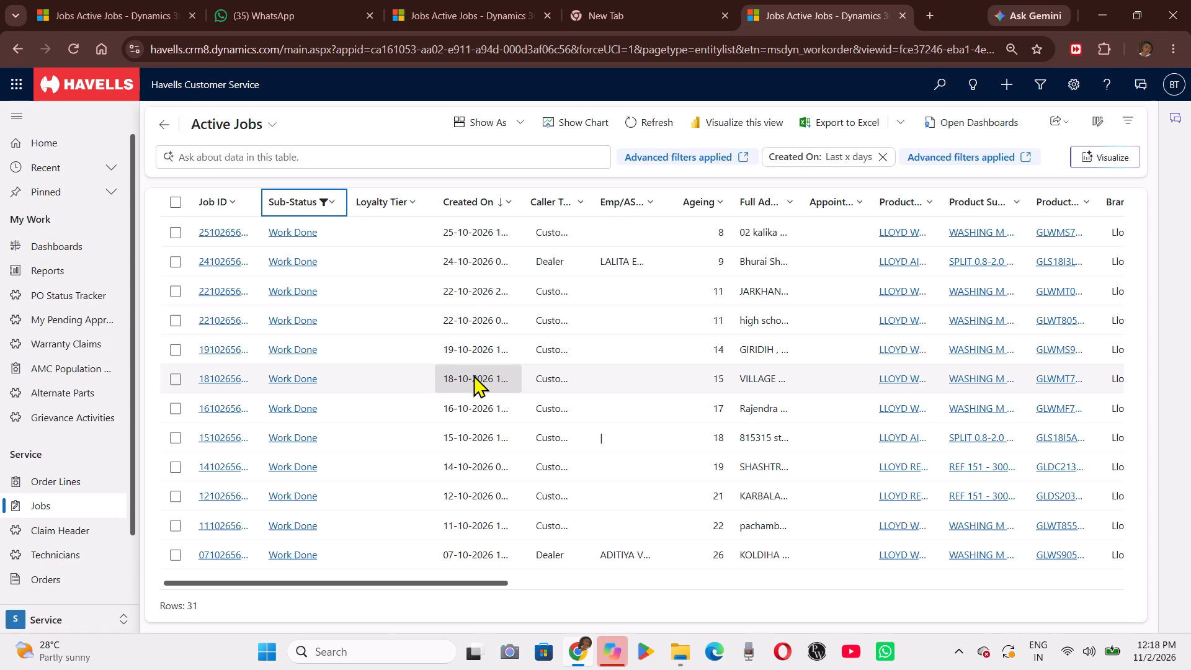
# Examine the Work Done jobs across their ageing, product, complaint, owner, customer and branch columns.
pyautogui.hscroll(-4, 649, 370)
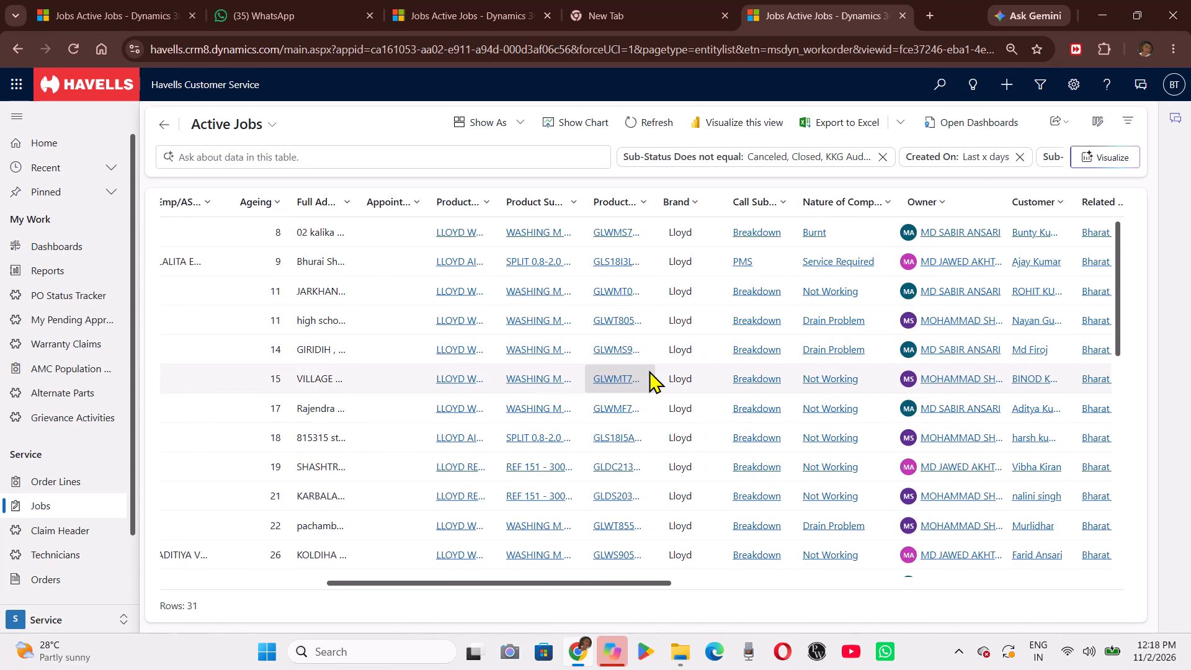
pyautogui.hscroll(-1, 649, 370)
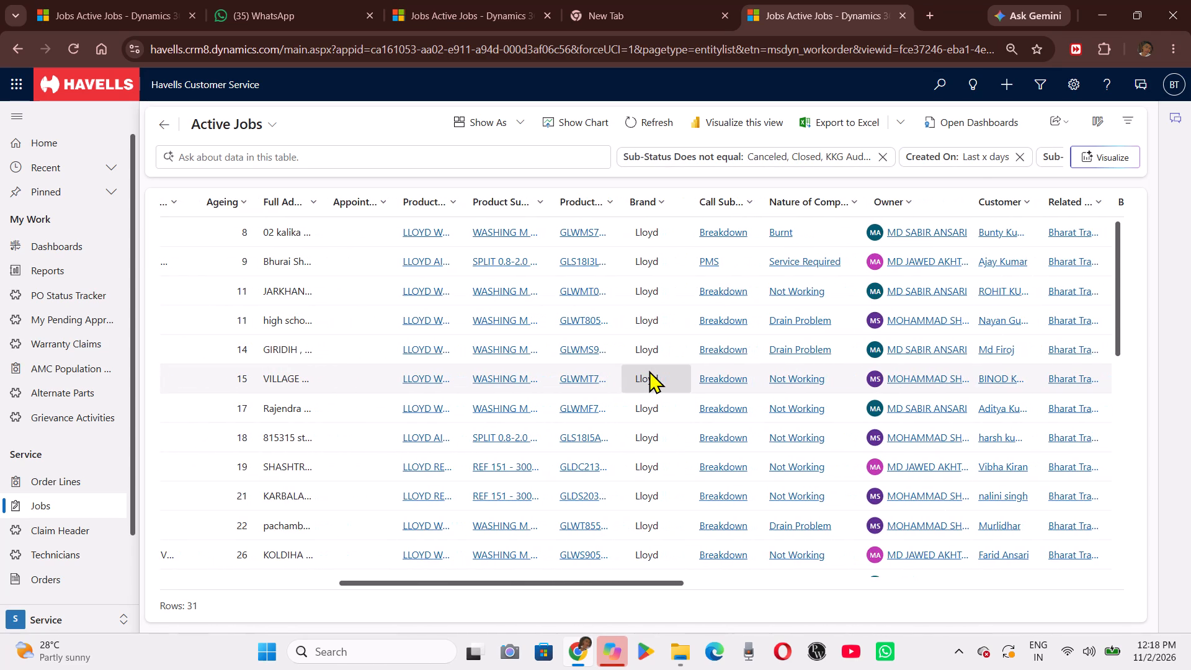
pyautogui.hscroll(2, 649, 370)
pyautogui.hscroll(-3, 649, 370)
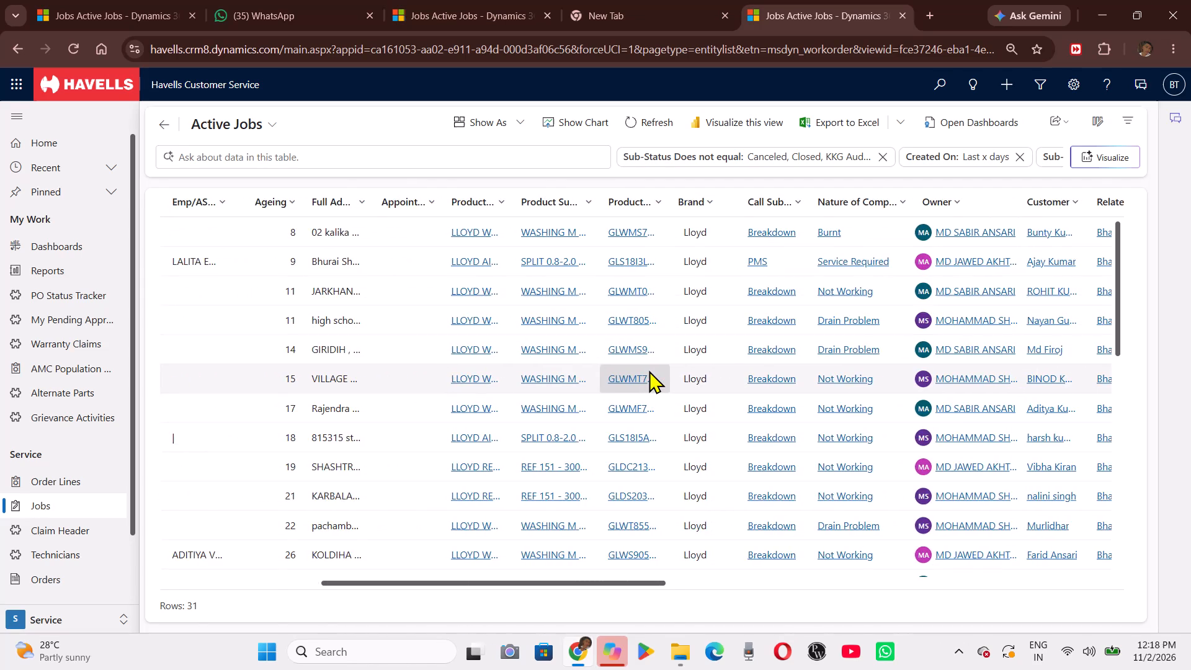
pyautogui.hscroll(-2, 649, 370)
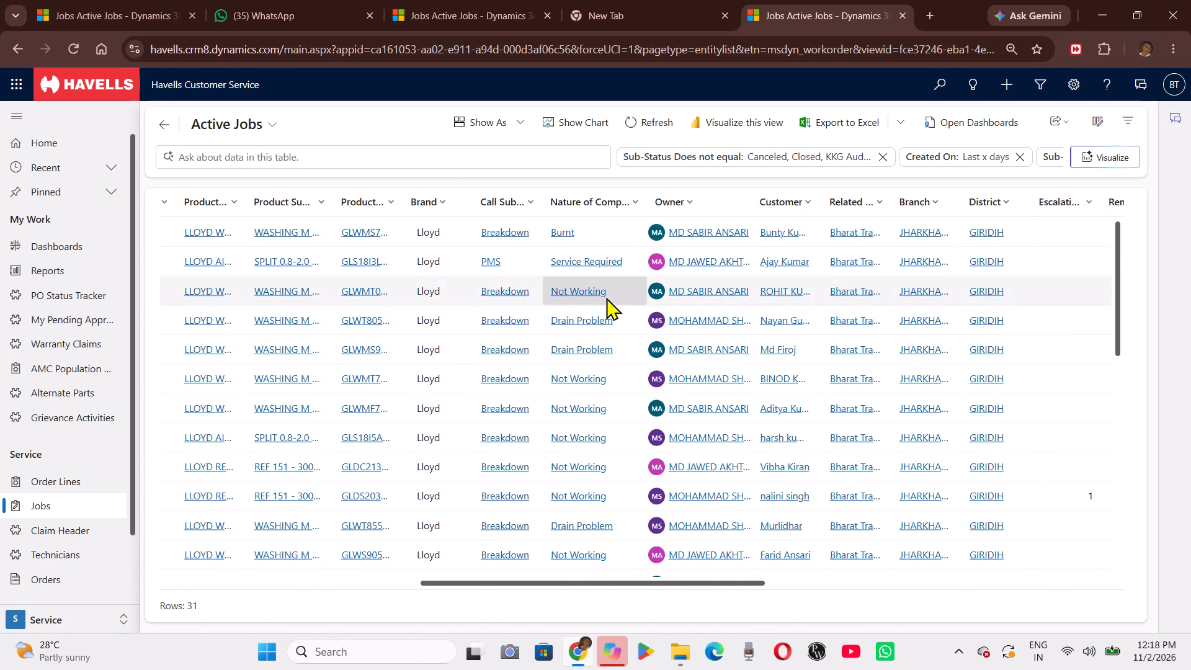
# Open the Lloyd washing machine job with the Burnt complaint, created 25-10-2026, and bring up its PO Request section.
pyautogui.tripleClick(618, 237)
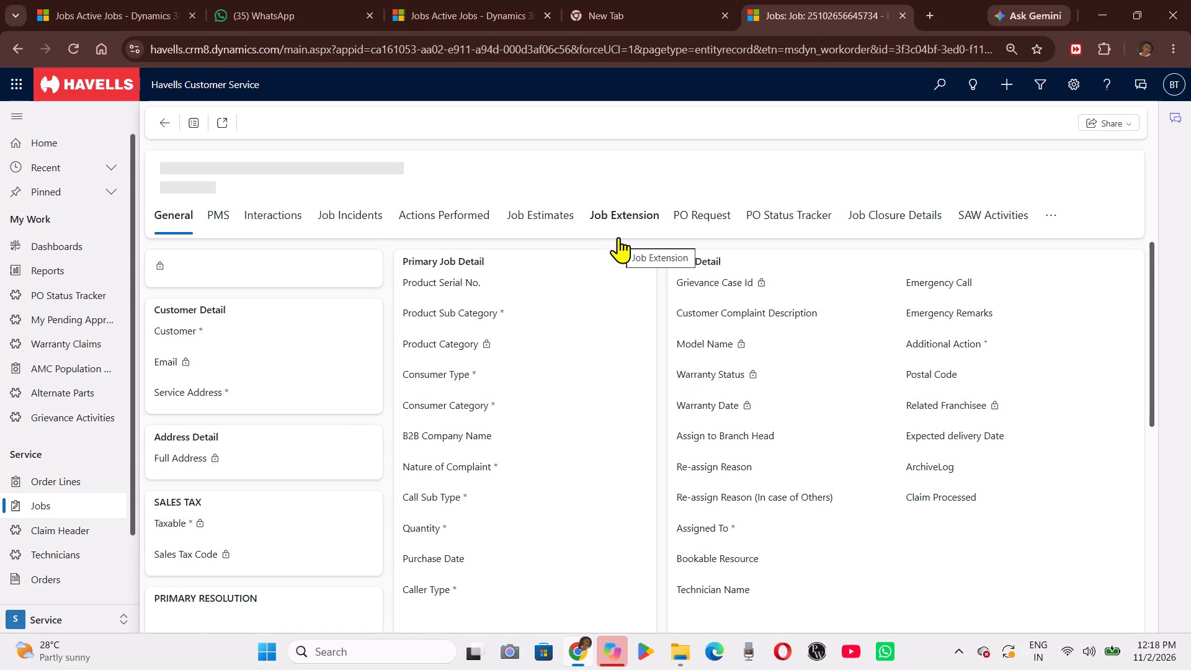
pyautogui.click(656, 222)
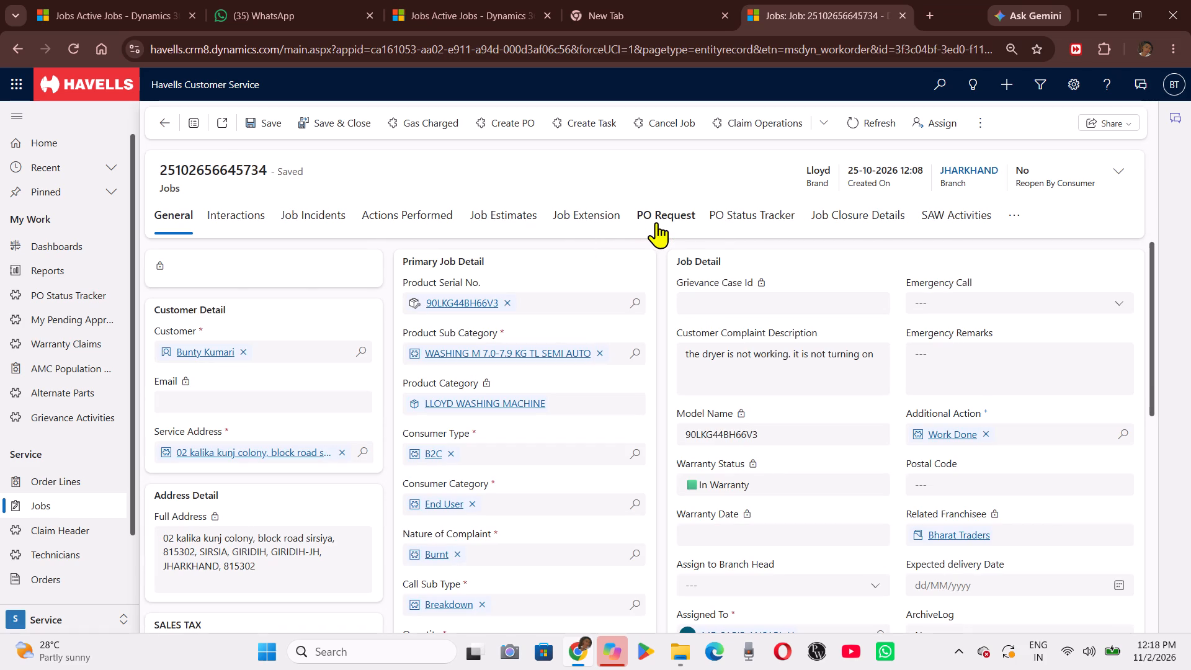
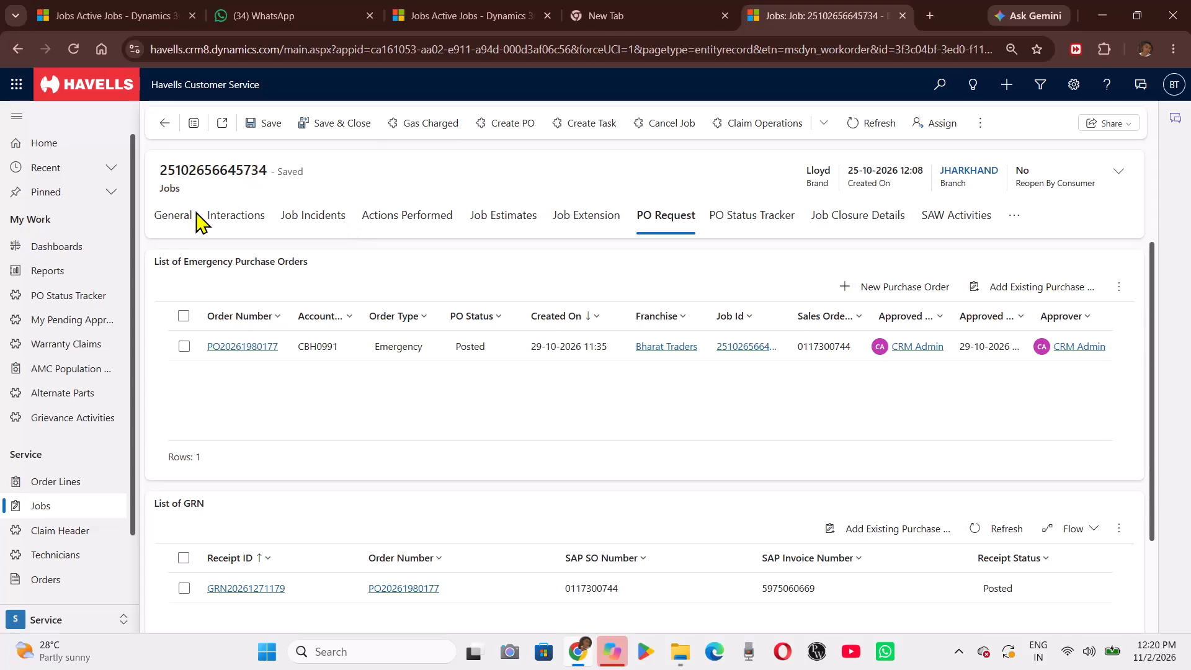
pyautogui.moveTo(195, 211); pyautogui.dragTo(182, 212)
pyautogui.click(182, 212)
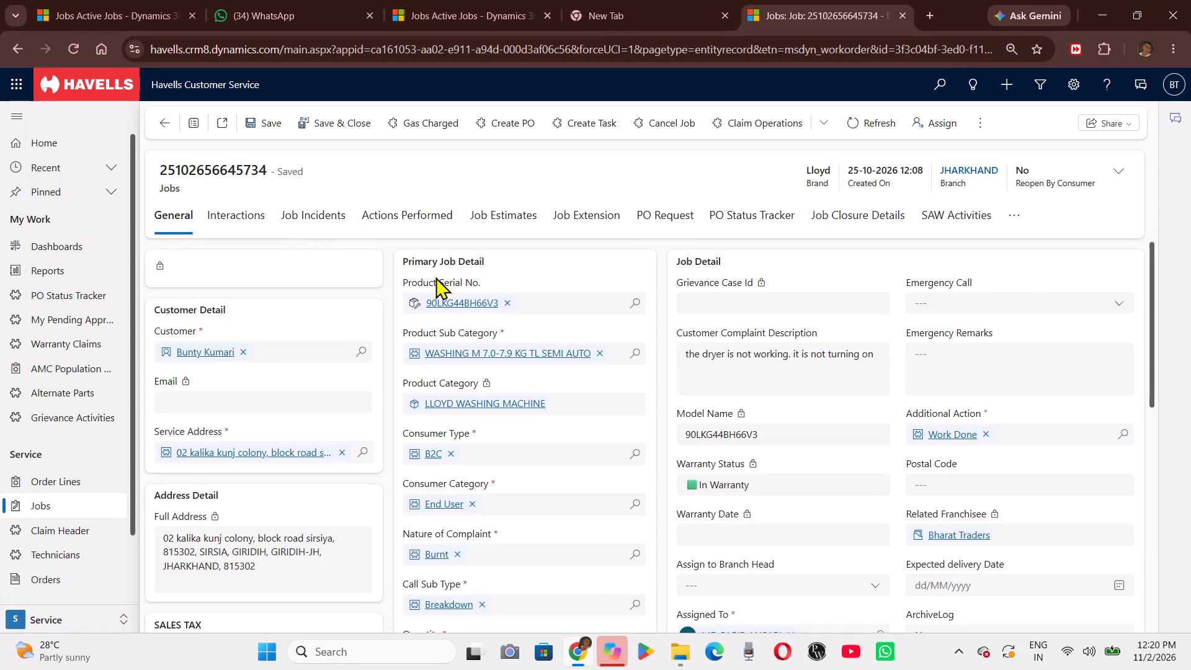
pyautogui.click(447, 301)
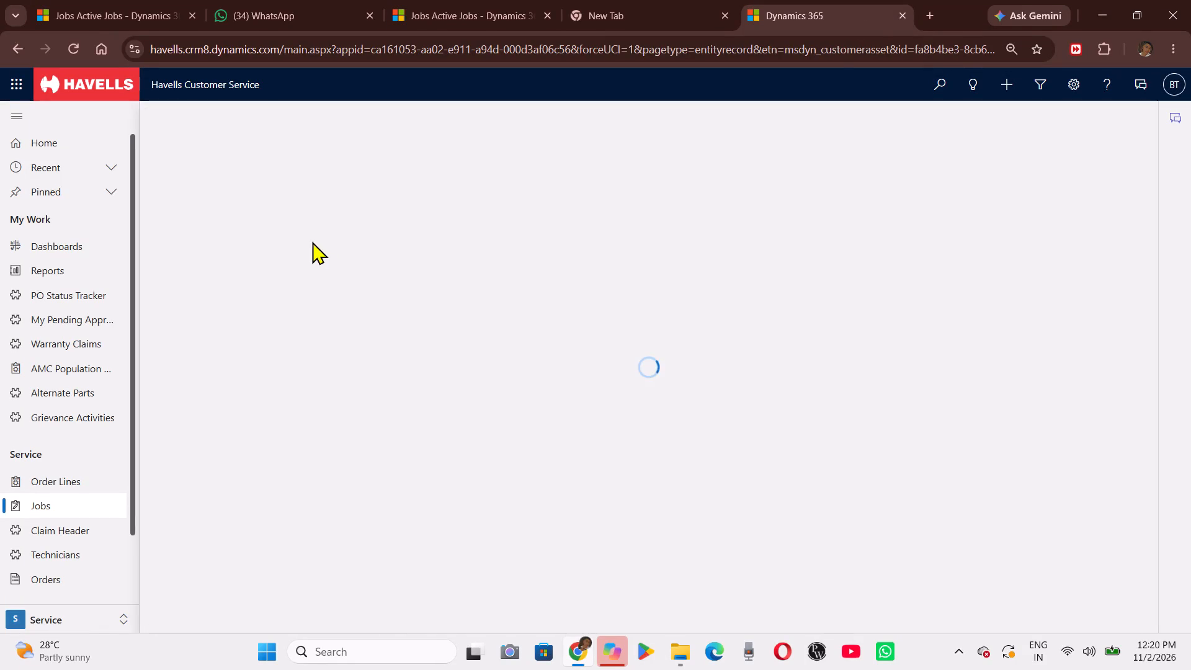
pyautogui.click(268, 217)
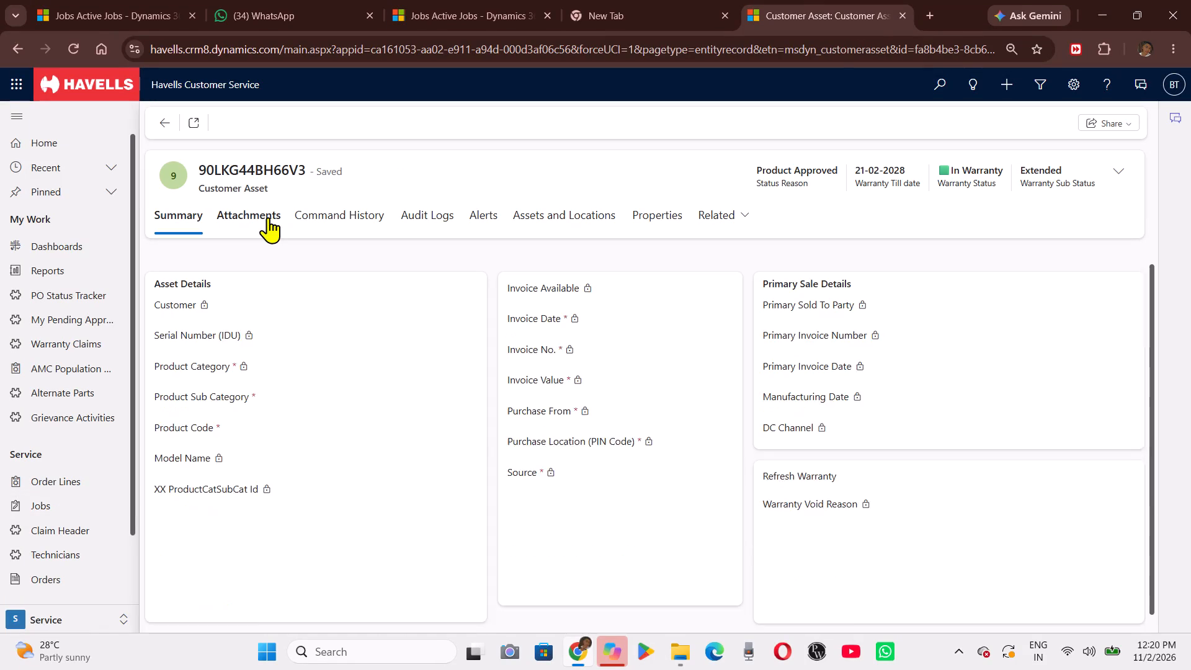
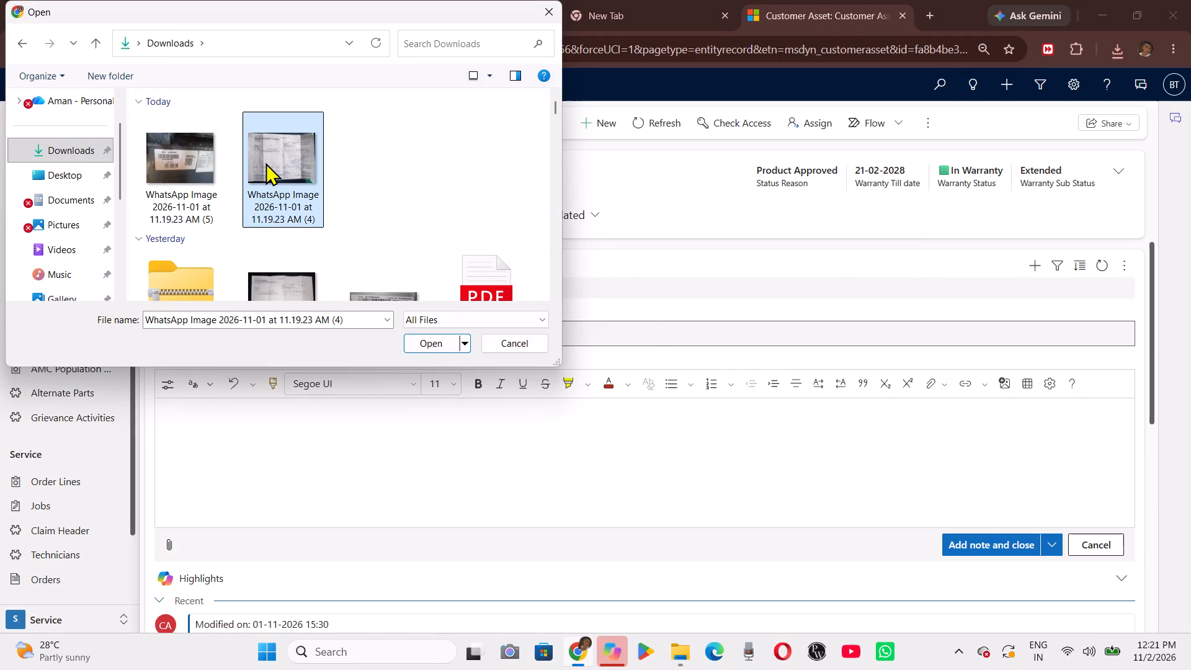
# Attach "WhatsApp Image 2026-11-01 at 11.19.23 AM (4)" to the customer asset's timeline as a note titled INVOICE.
pyautogui.click(437, 342)
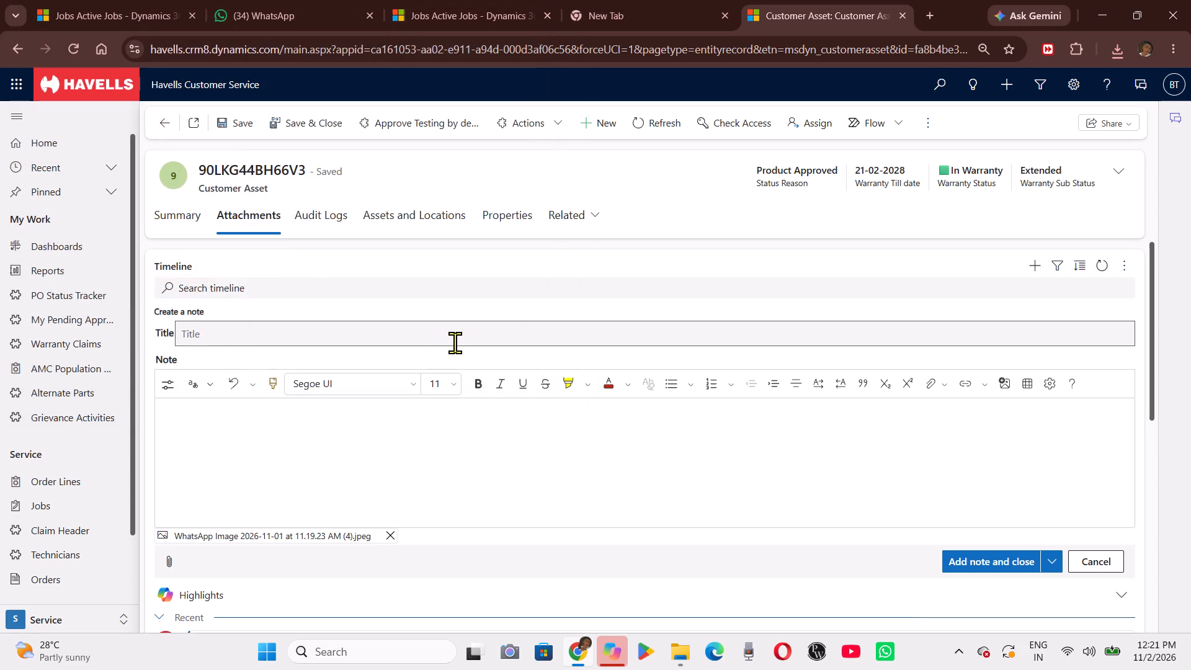
pyautogui.click(455, 342)
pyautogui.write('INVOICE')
pyautogui.click(982, 569)
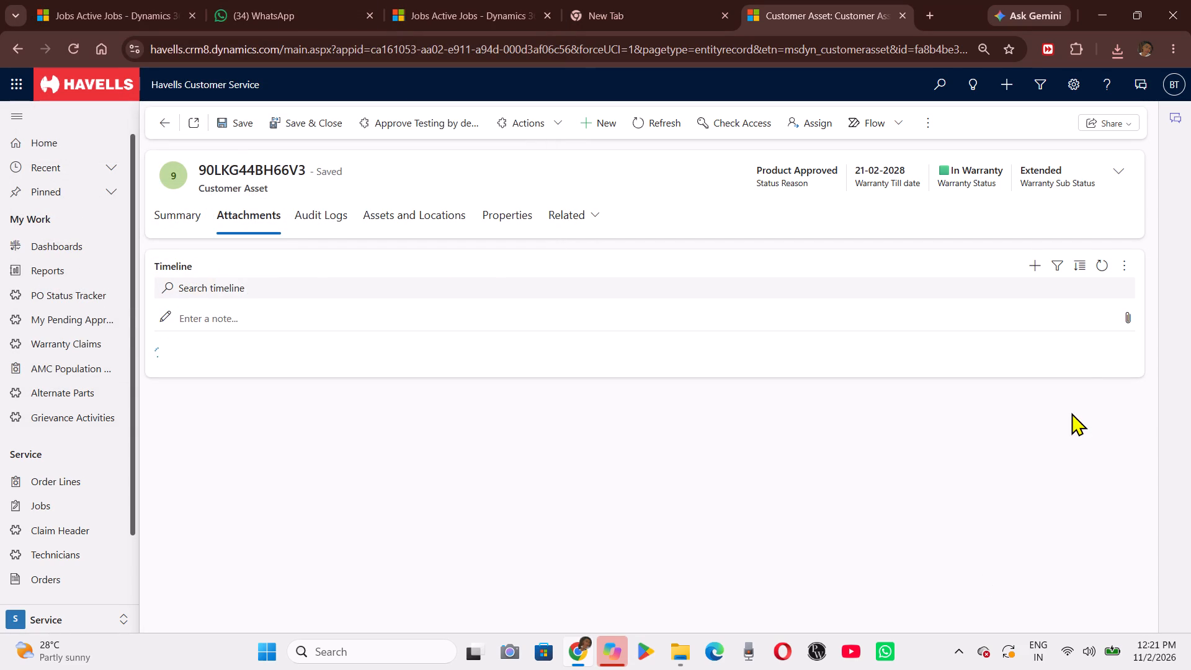
# Add another timeline note titled SERIAL NUMBER with "WhatsApp Image 2026-11-01 at 11.19.23 AM (5)" attached.
pyautogui.moveTo(1121, 323); pyautogui.dragTo(1130, 319)
pyautogui.click(1130, 319)
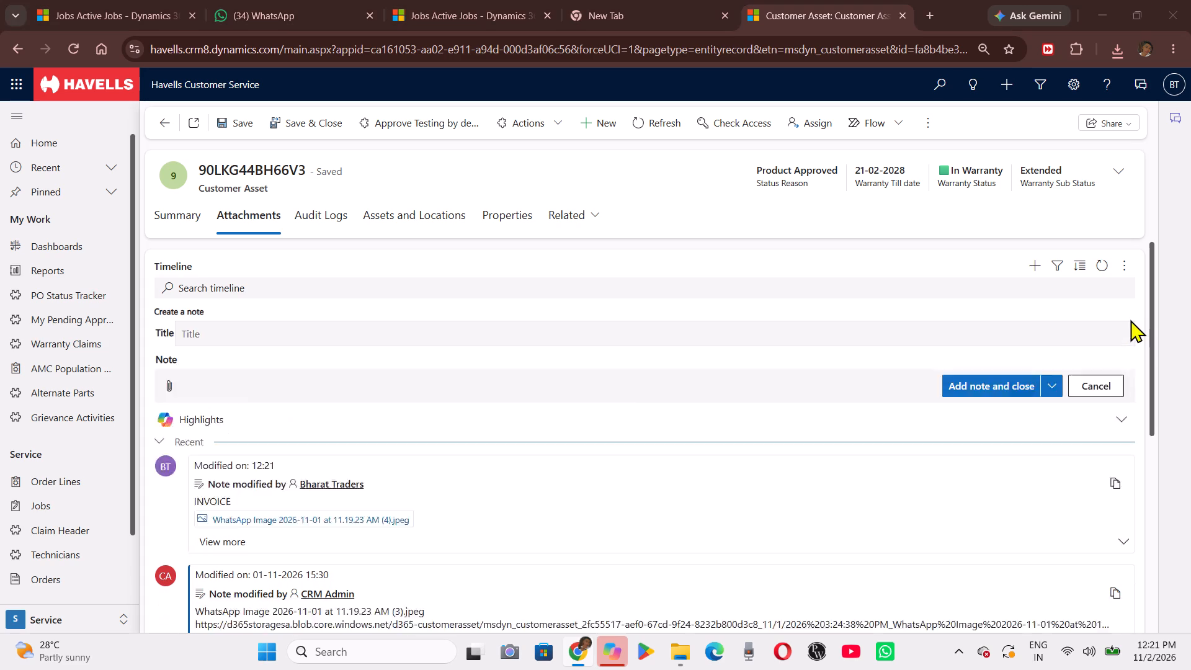
pyautogui.click(181, 134)
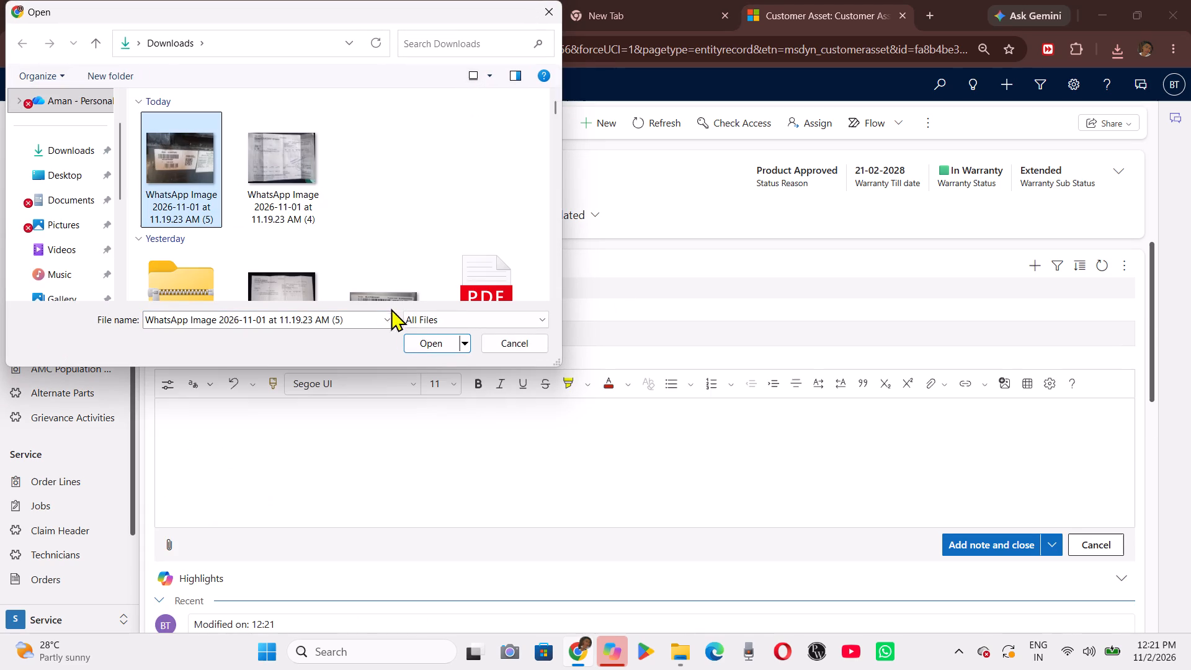
pyautogui.click(430, 341)
pyautogui.click(451, 339)
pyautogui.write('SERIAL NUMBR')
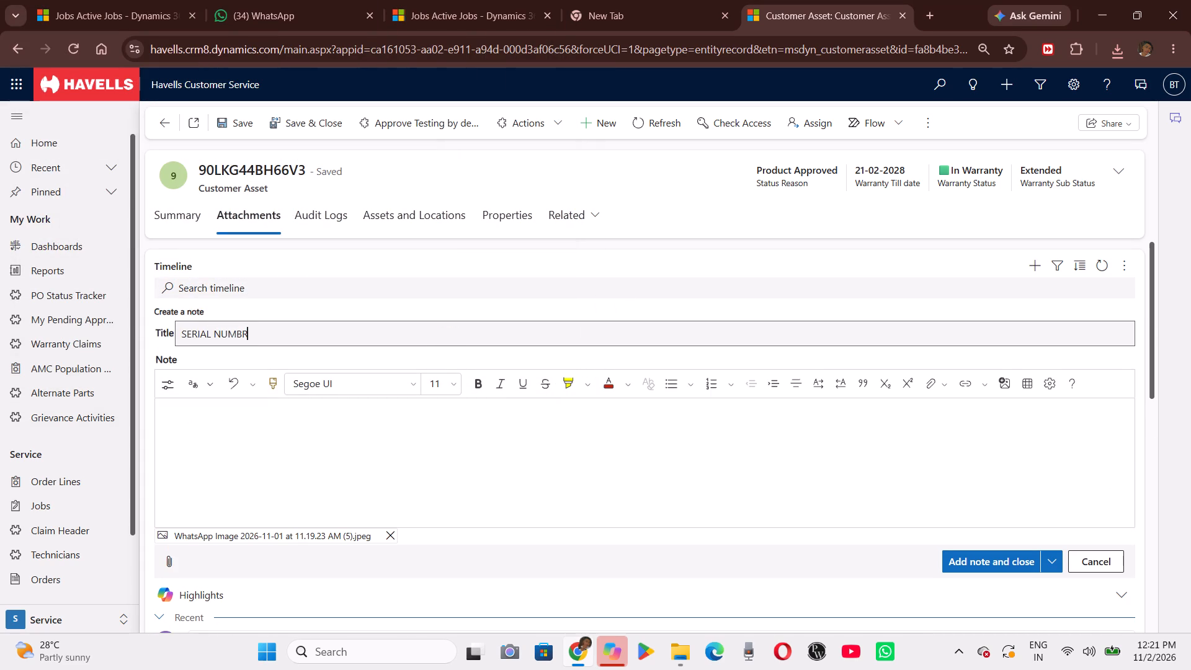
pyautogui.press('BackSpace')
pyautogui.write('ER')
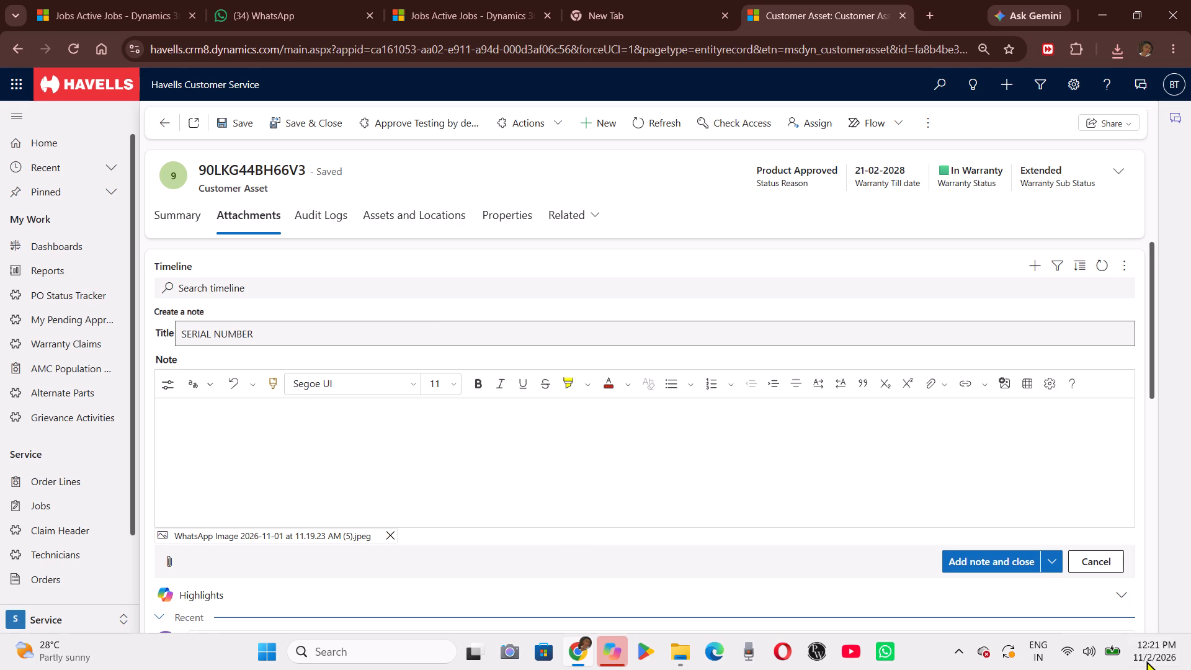
pyautogui.click(986, 565)
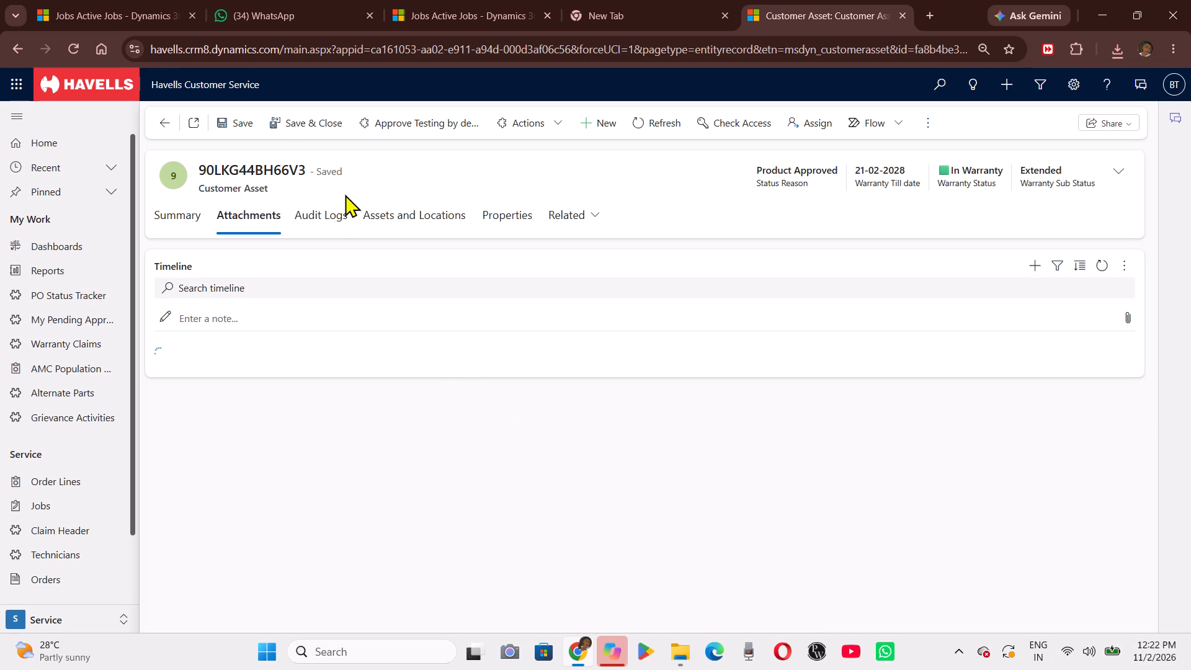
pyautogui.click(286, 133)
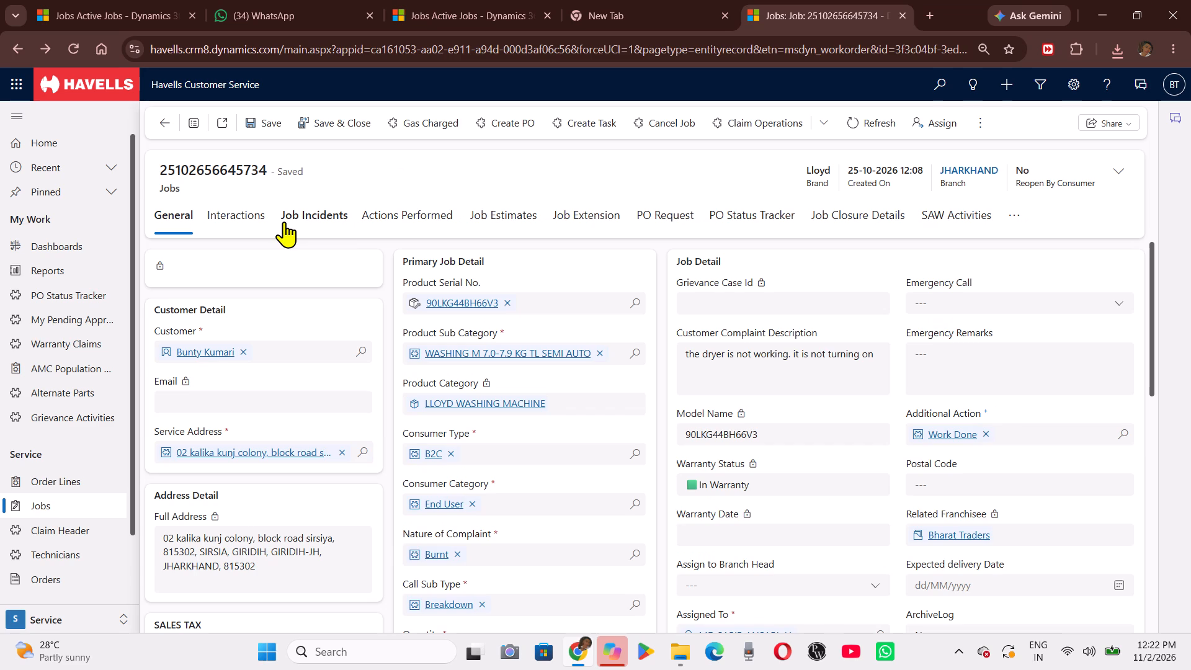
pyautogui.click(284, 221)
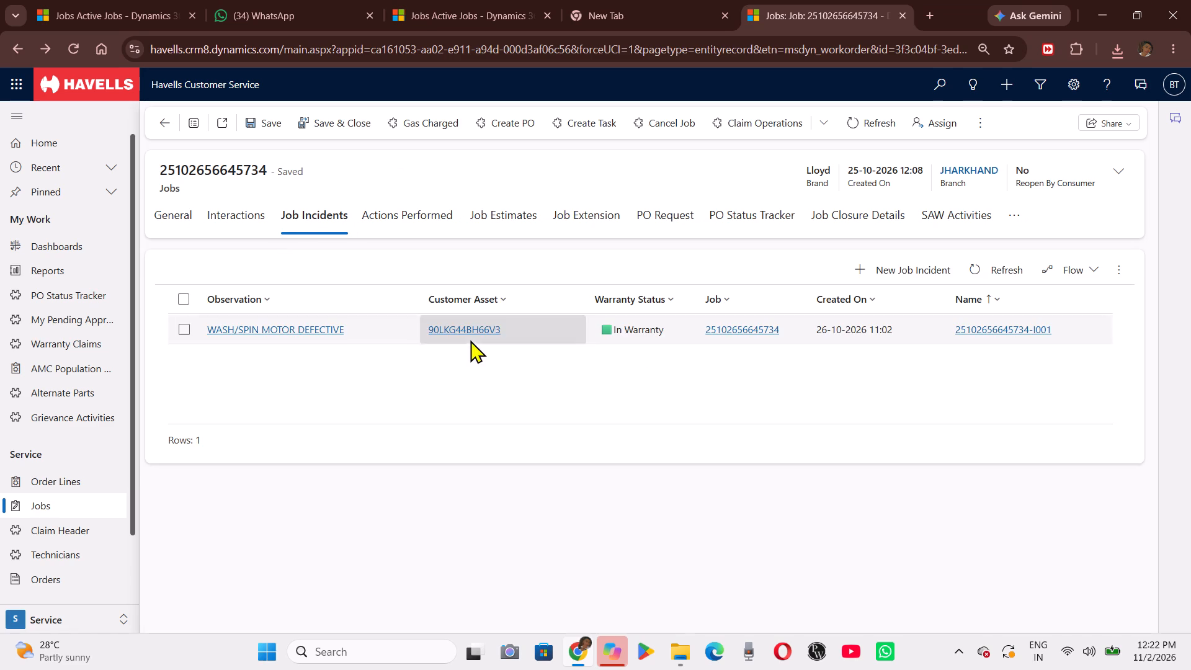
# Add a timeline note titled INVOICE to the job's interactions, attaching WhatsApp Image 2026-11-01 at 11.19.23 AM (4).
pyautogui.click(230, 219)
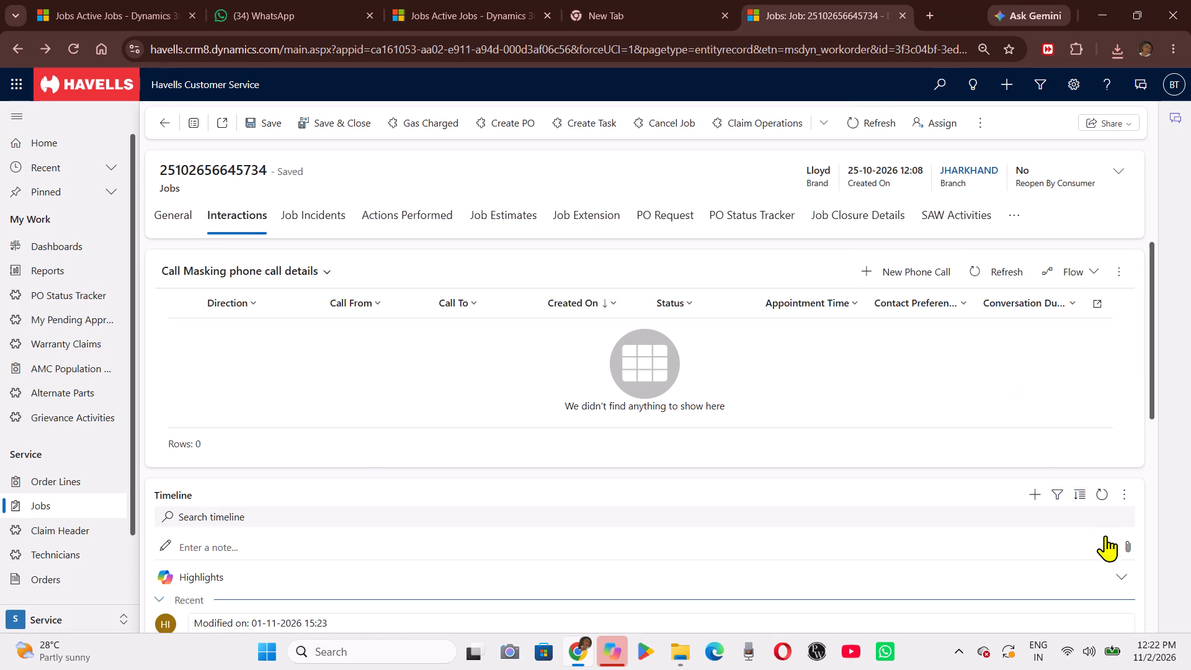
pyautogui.click(1126, 542)
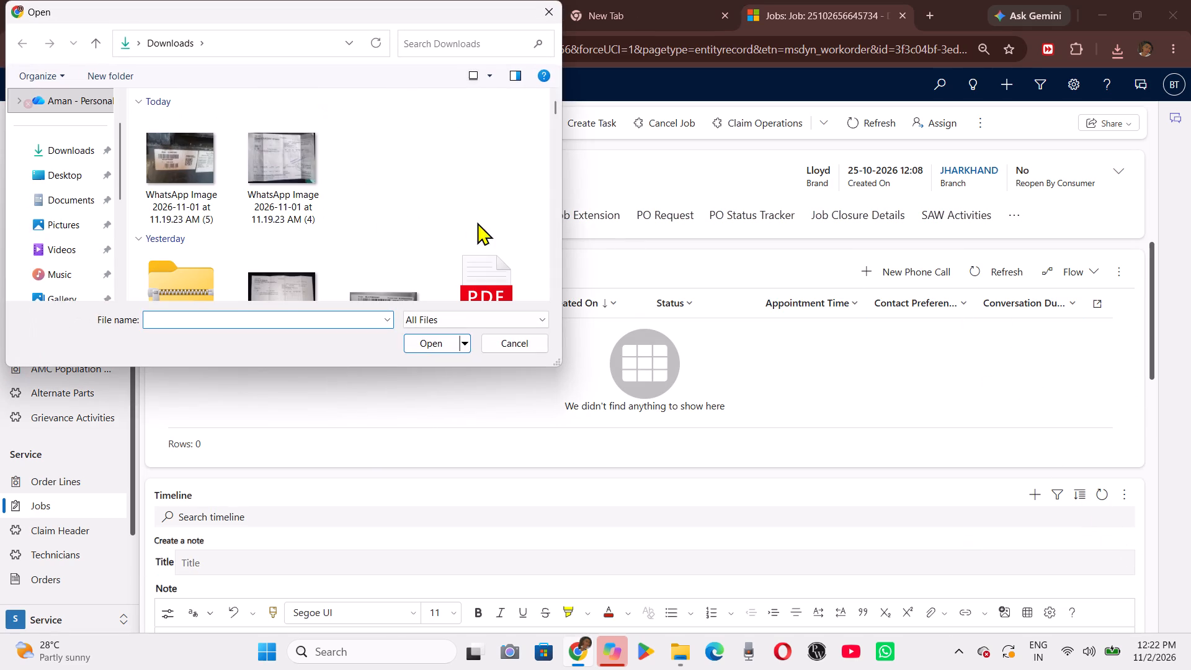
pyautogui.click(293, 170)
pyautogui.click(413, 338)
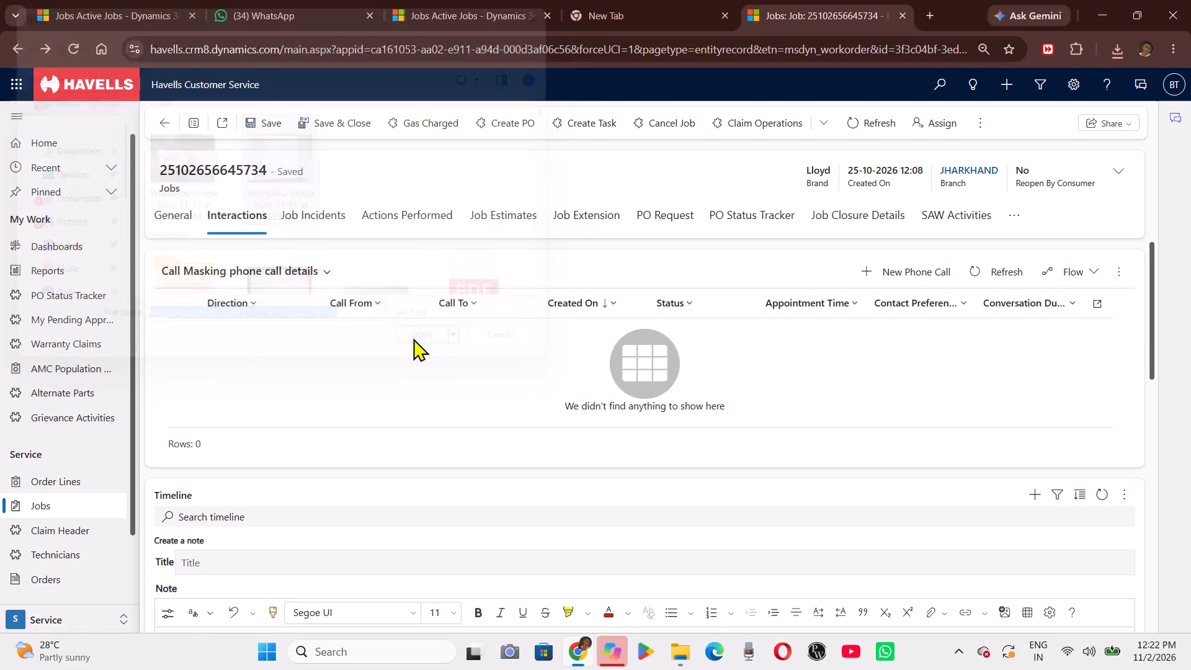
pyautogui.scroll(1, 318, 284)
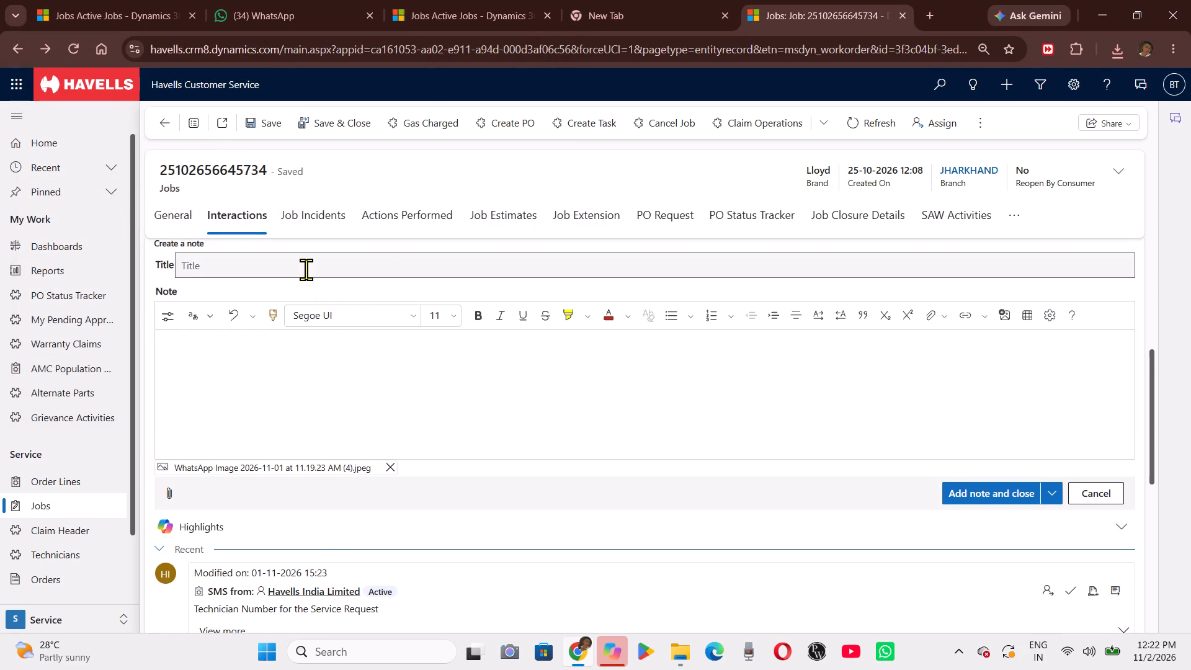
pyautogui.click(306, 269)
pyautogui.write('INVOICE')
pyautogui.click(986, 488)
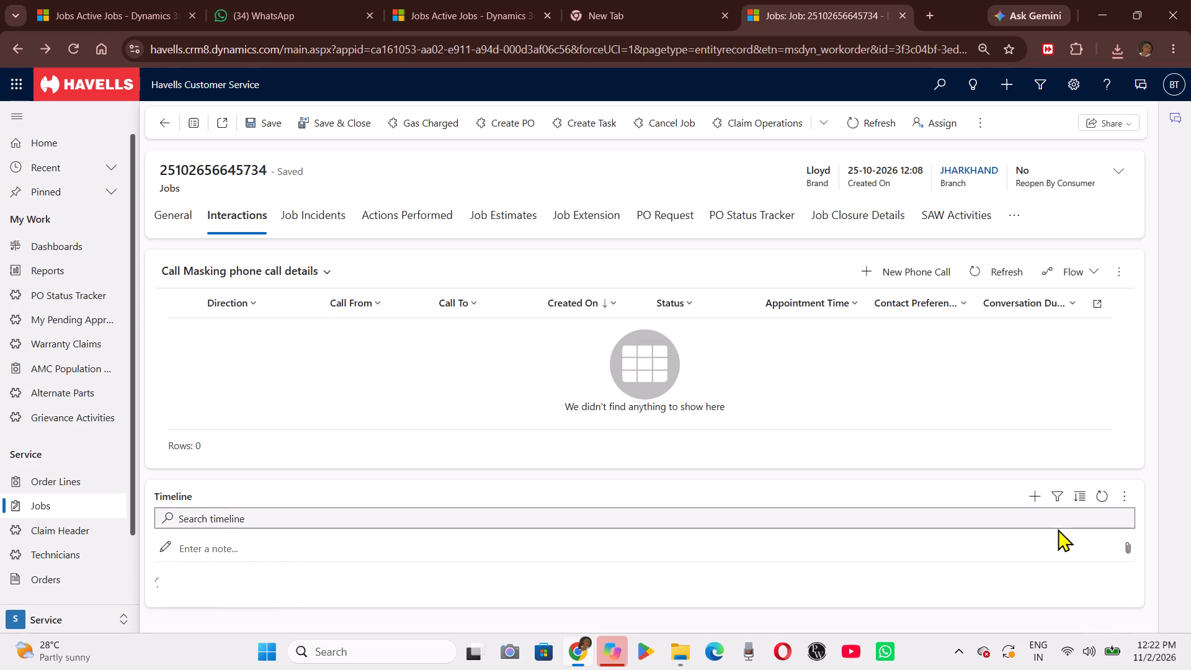
# Add another timeline note titled SERIAL NUMBER, attaching WhatsApp Image 2026-11-01 at 11.19.23 AM (5).
pyautogui.click(1122, 541)
pyautogui.click(1130, 545)
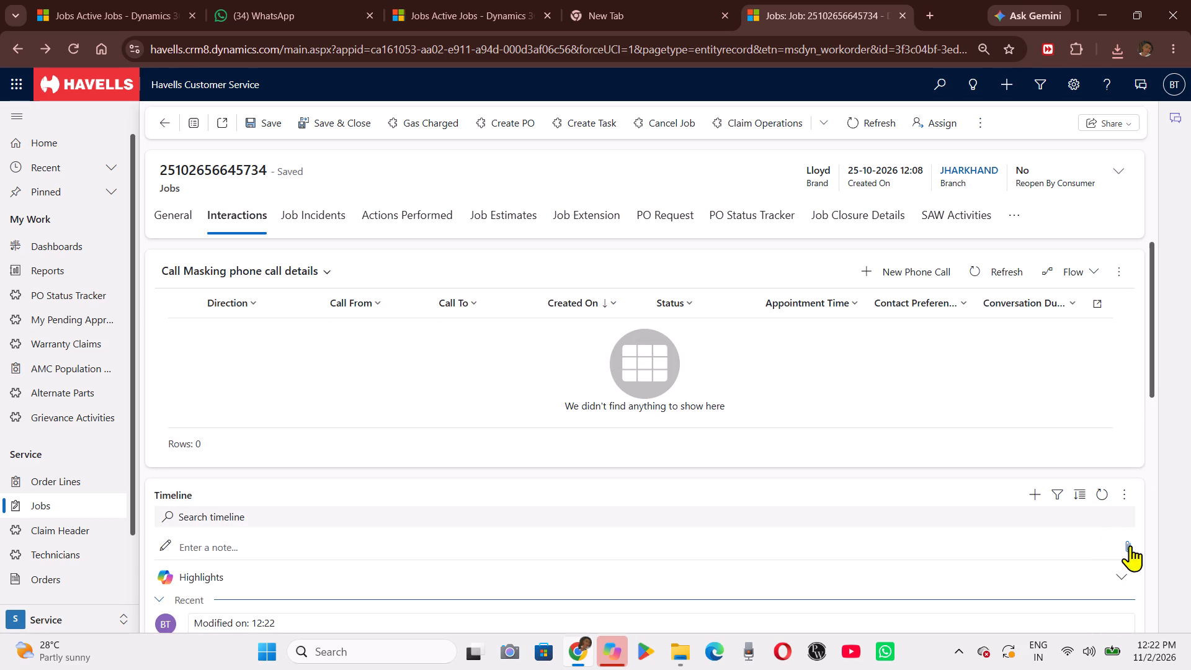
pyautogui.click(171, 159)
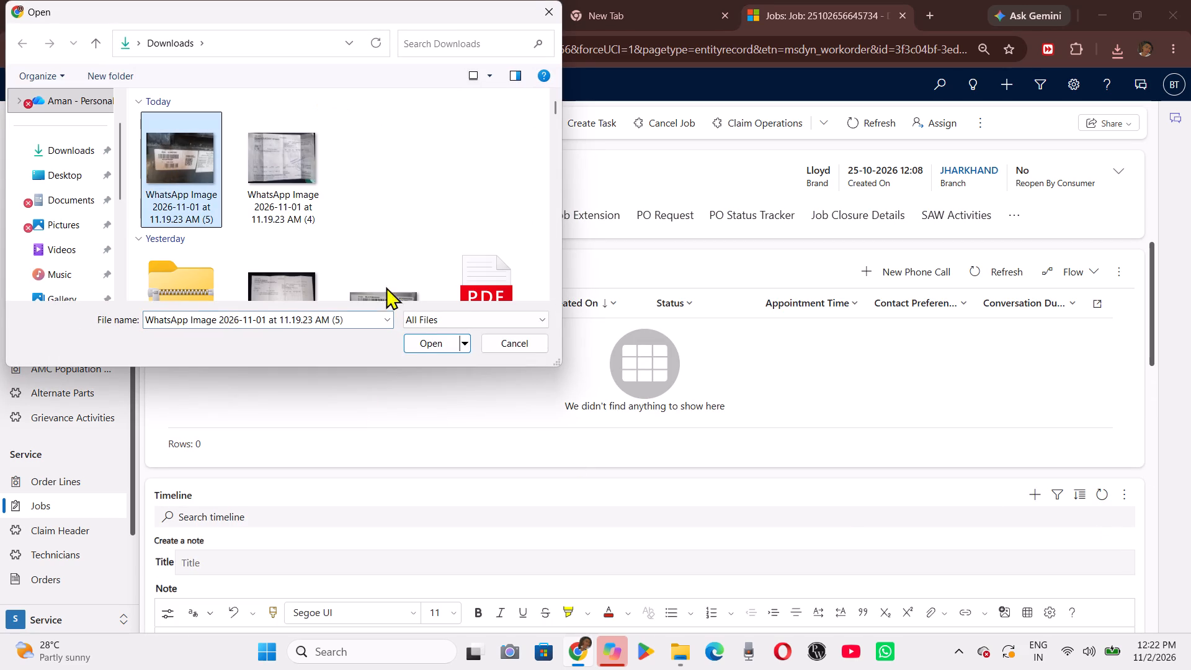
pyautogui.click(422, 349)
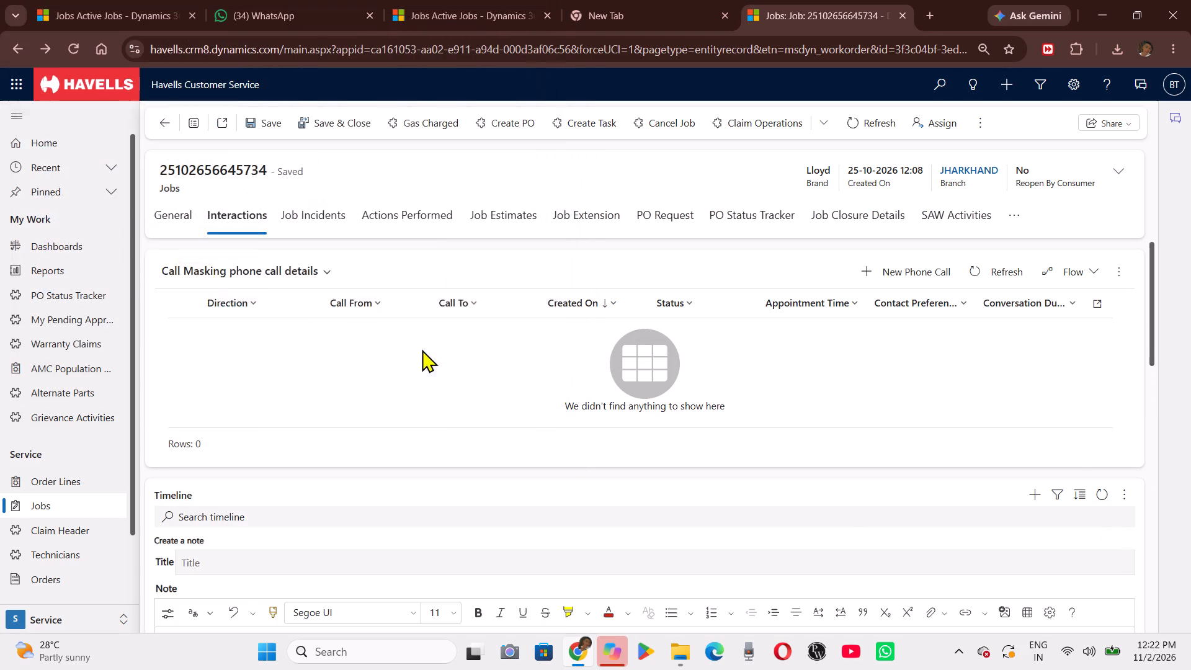
pyautogui.scroll(1, 350, 312)
pyautogui.click(329, 300)
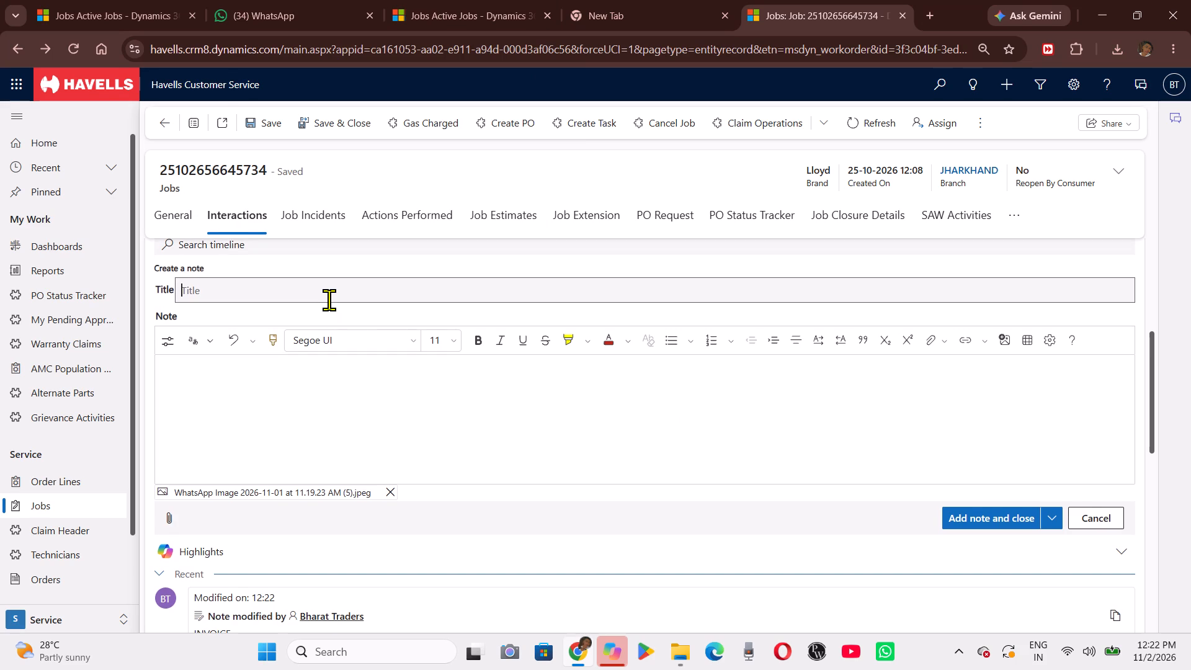
pyautogui.write('SERIAL NUMBER')
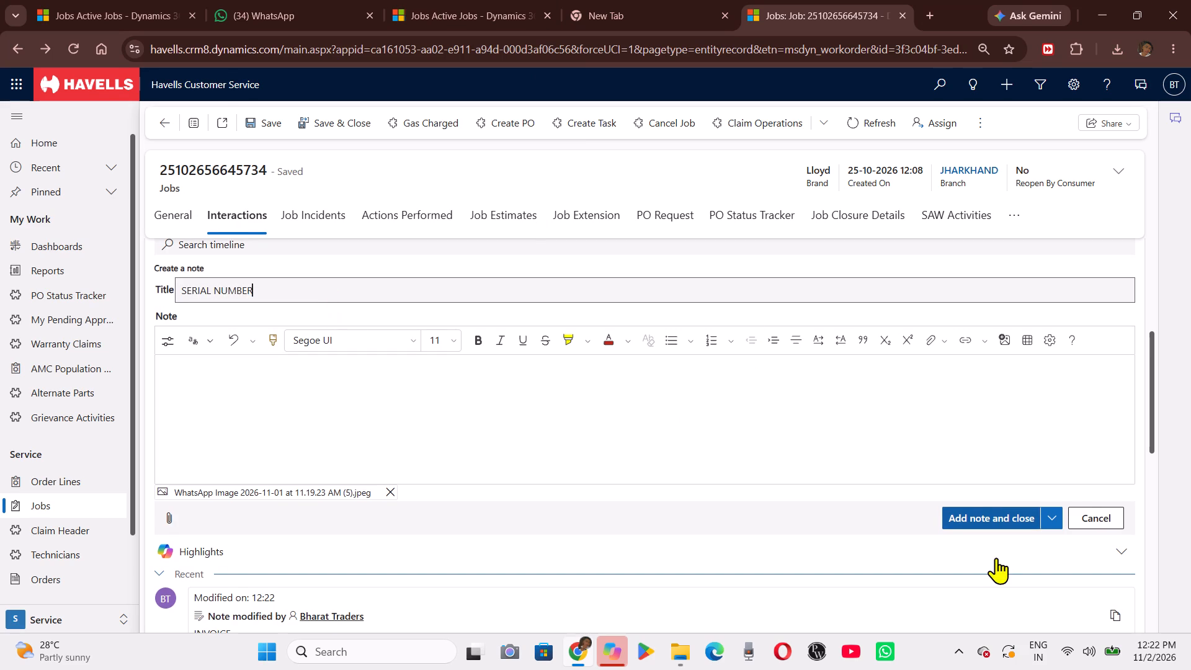
pyautogui.click(1004, 512)
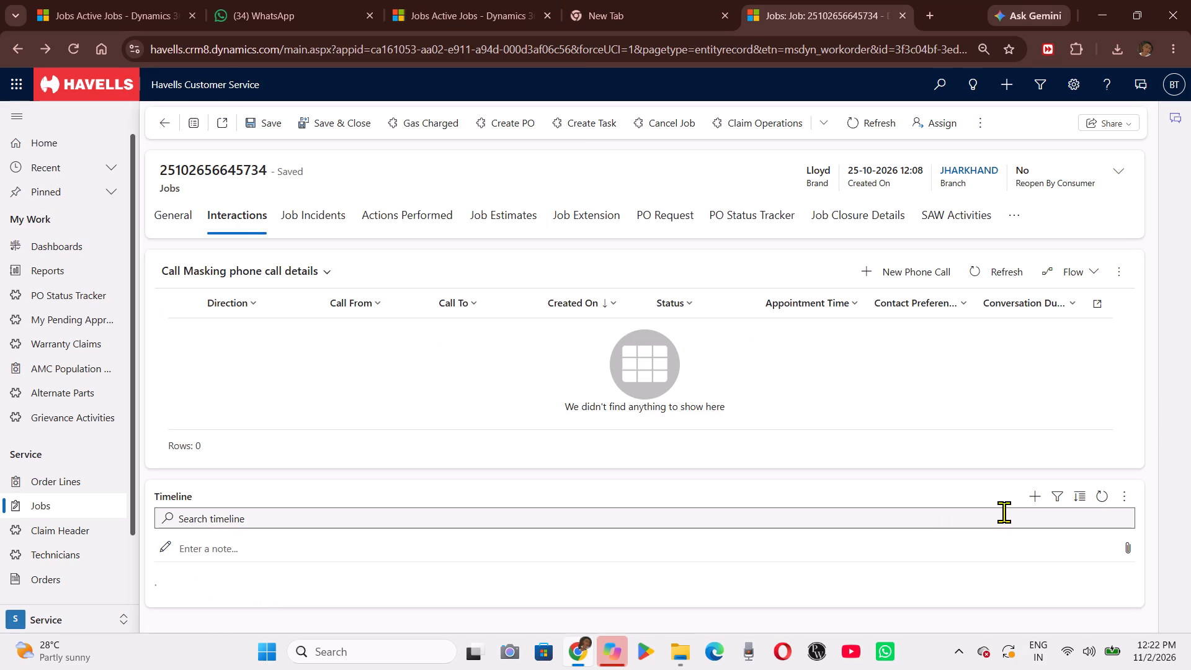
# Save the job, review its closure details, and save and close it back to the Active Jobs list.
pyautogui.click(248, 132)
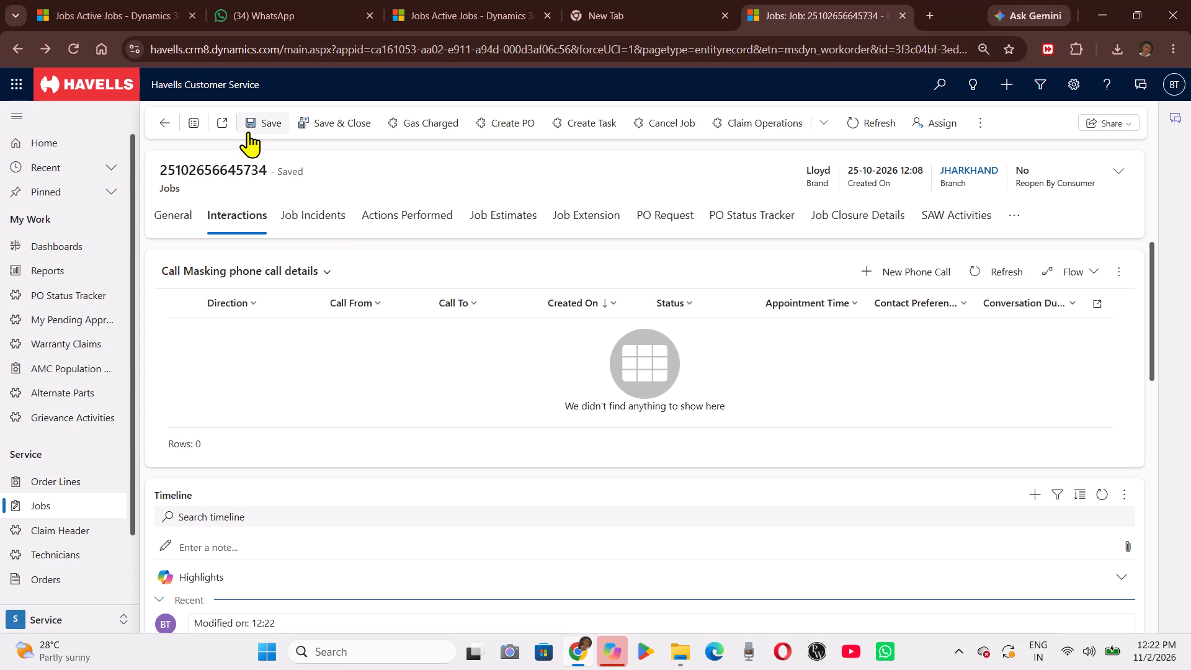
pyautogui.click(857, 231)
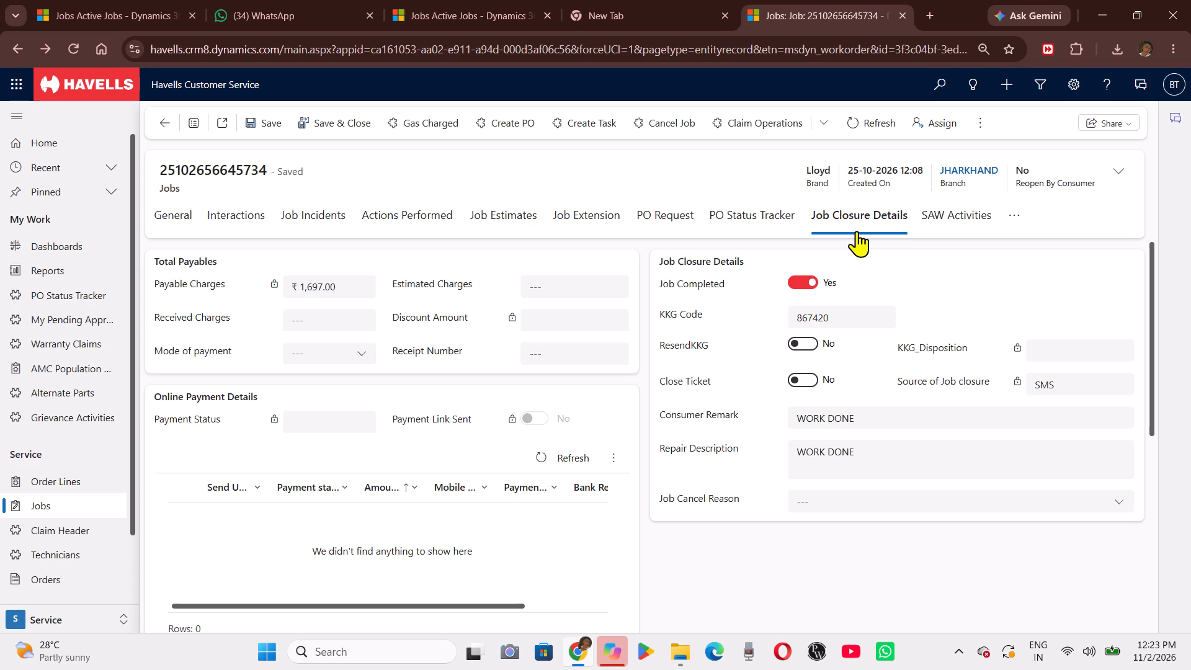
pyautogui.click(332, 121)
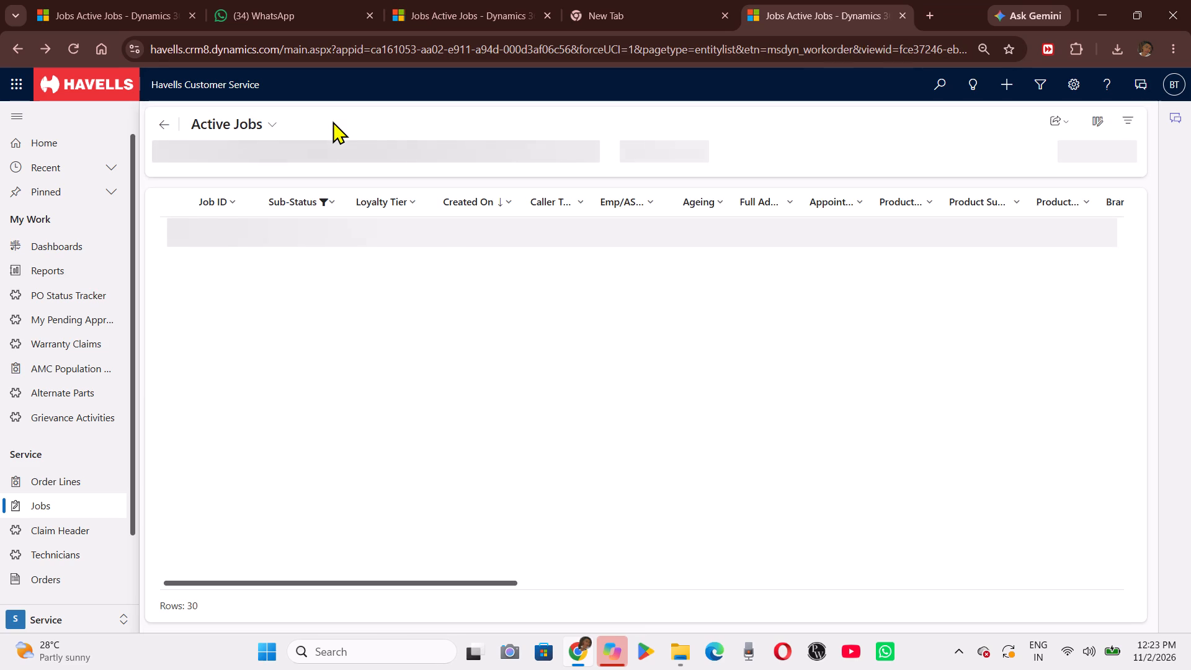
# Look through the Active Jobs list, examining the owner and customer columns down to the last rows.
pyautogui.hscroll(-2, 807, 392)
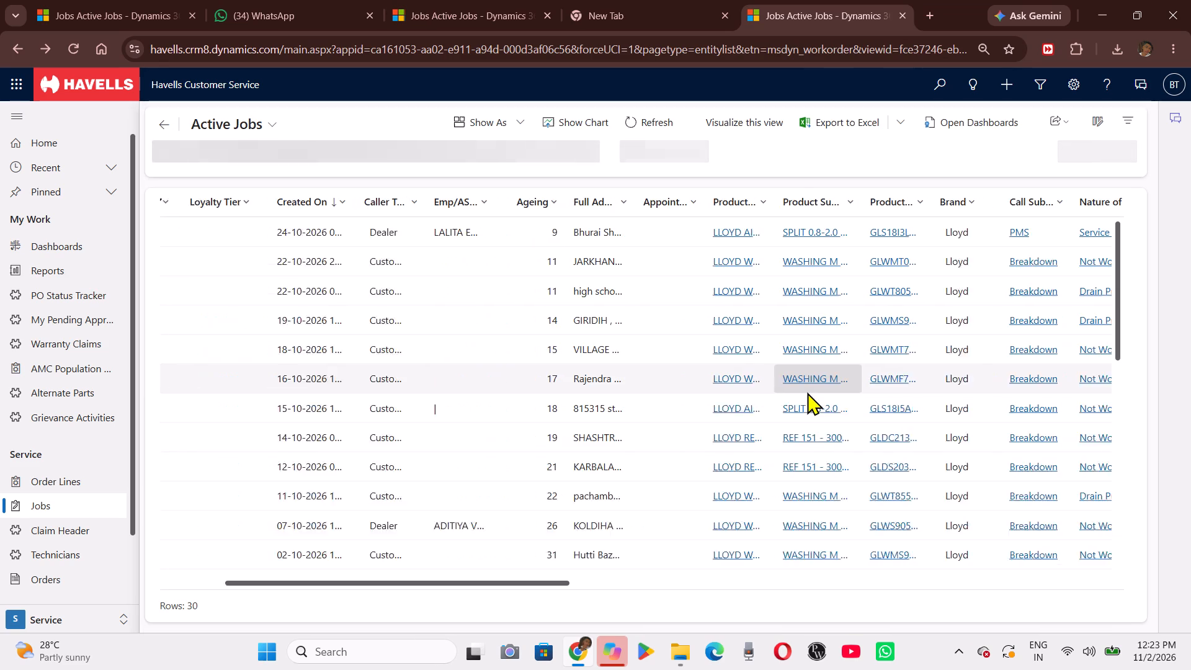
pyautogui.hscroll(-3, 807, 392)
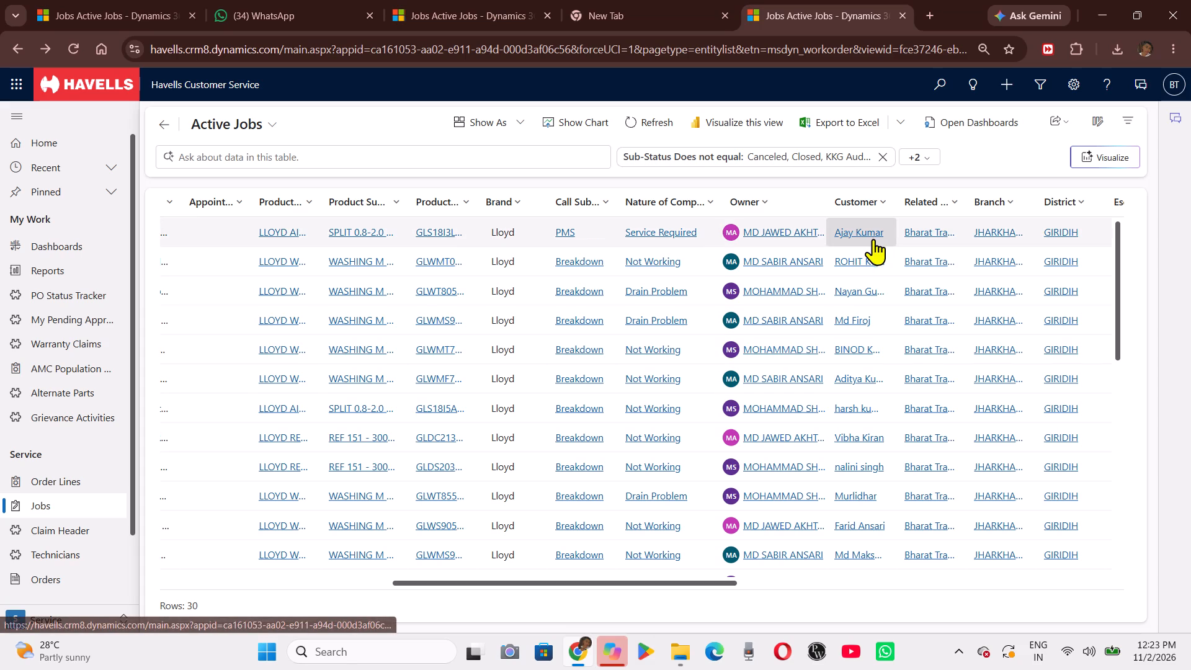
pyautogui.scroll(-3, 864, 435)
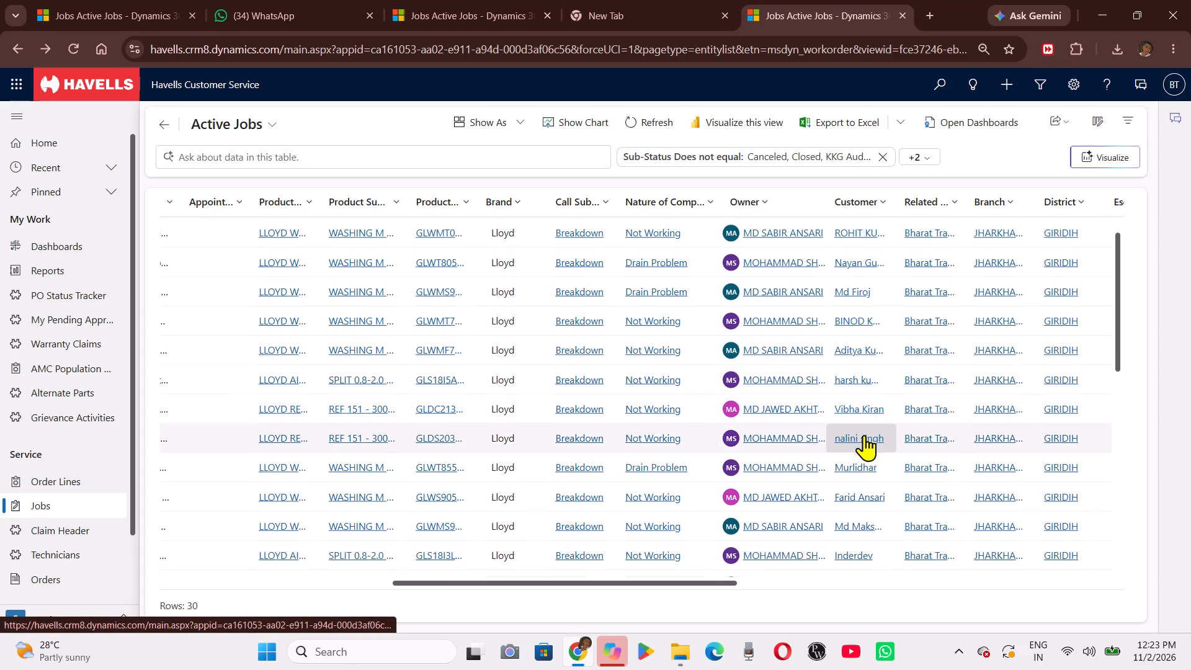
pyautogui.scroll(-10, 864, 435)
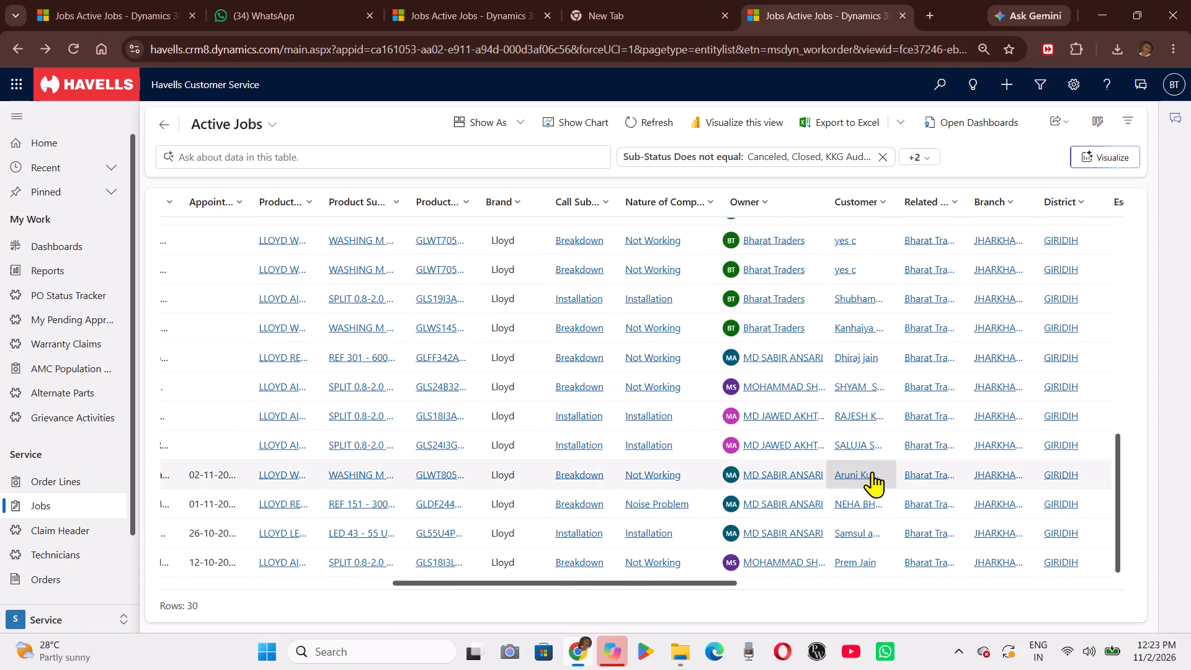